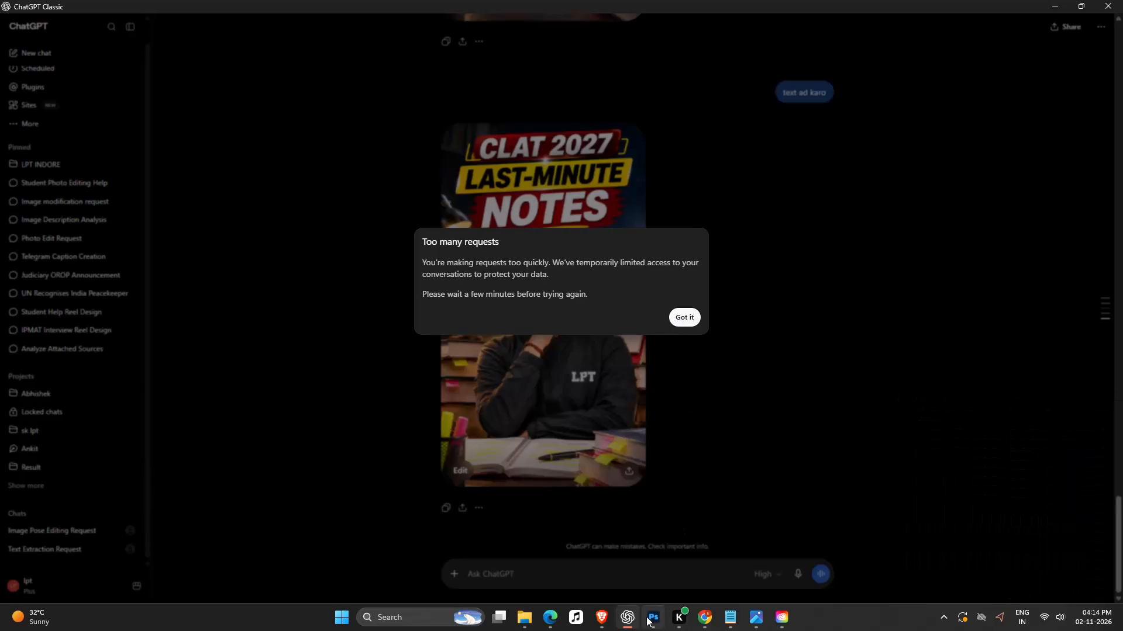
Switch to Photoshop, paste the copied CLAT 2027 title image, enlarge it to about 223%, and place it over the man's folded arms.
{"action": "left_click", "coordinate": [646, 616]}
{"action": "left_click", "coordinate": [415, 389]}
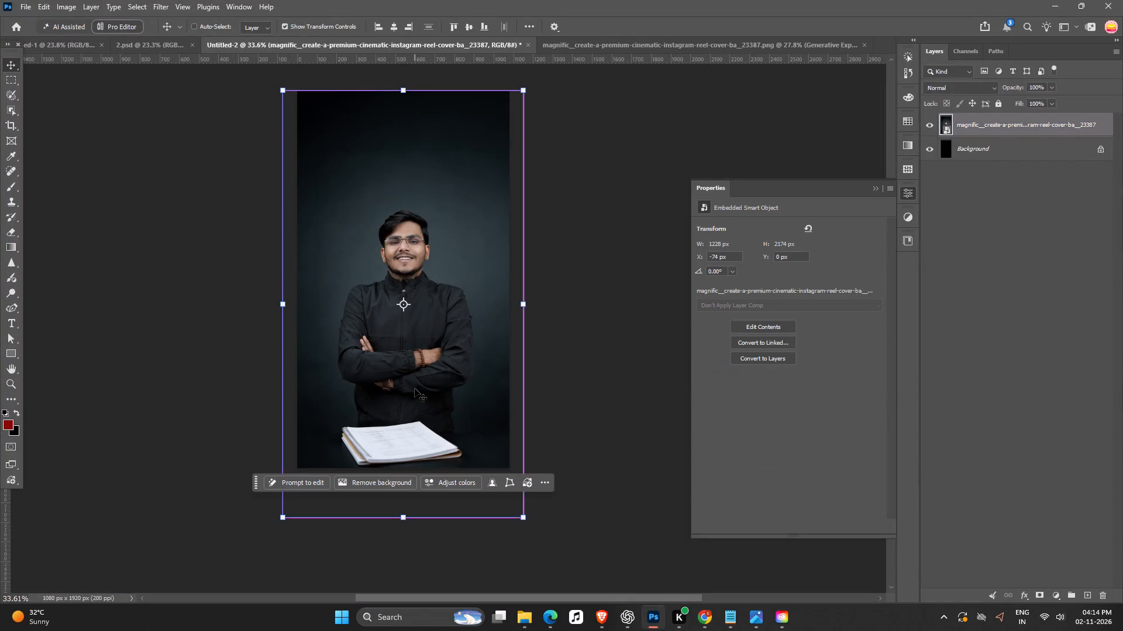
{"action": "key", "text": "ctrl+v"}
{"action": "left_click_drag", "start_coordinate": [436, 305], "coordinate": [481, 324], "text": "alt"}
{"action": "left_click_drag", "start_coordinate": [438, 296], "coordinate": [445, 383]}
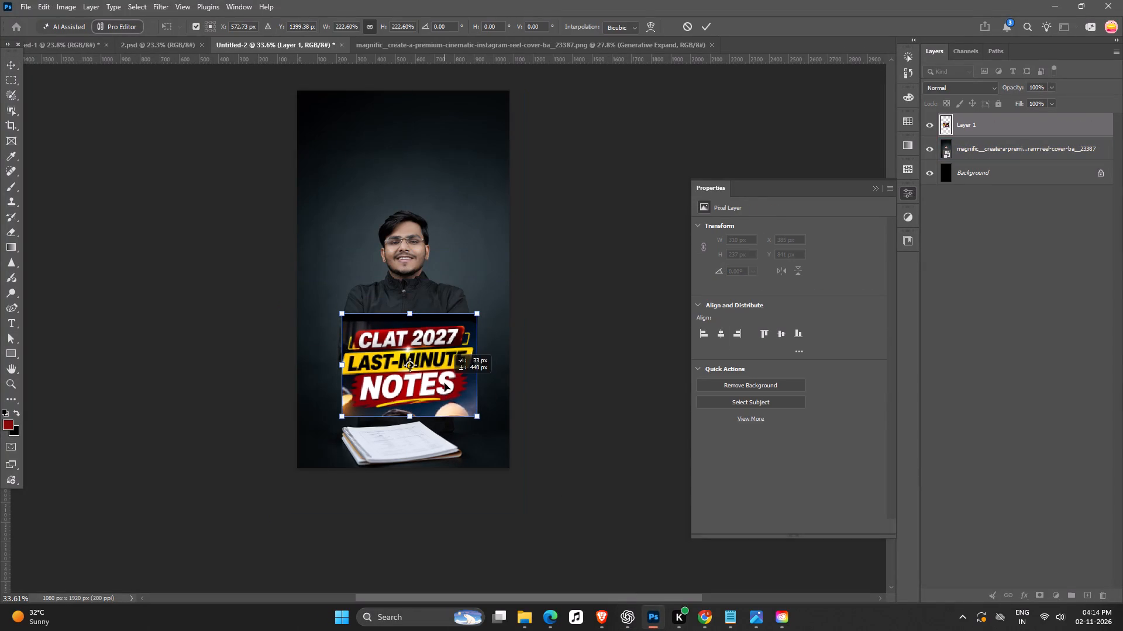
{"action": "left_click_drag", "start_coordinate": [445, 383], "coordinate": [445, 387]}
{"action": "key", "text": "Return"}
{"action": "left_click_drag", "start_coordinate": [439, 365], "coordinate": [439, 375]}
Hide the pasted title image layer.
{"action": "left_click", "coordinate": [924, 131]}
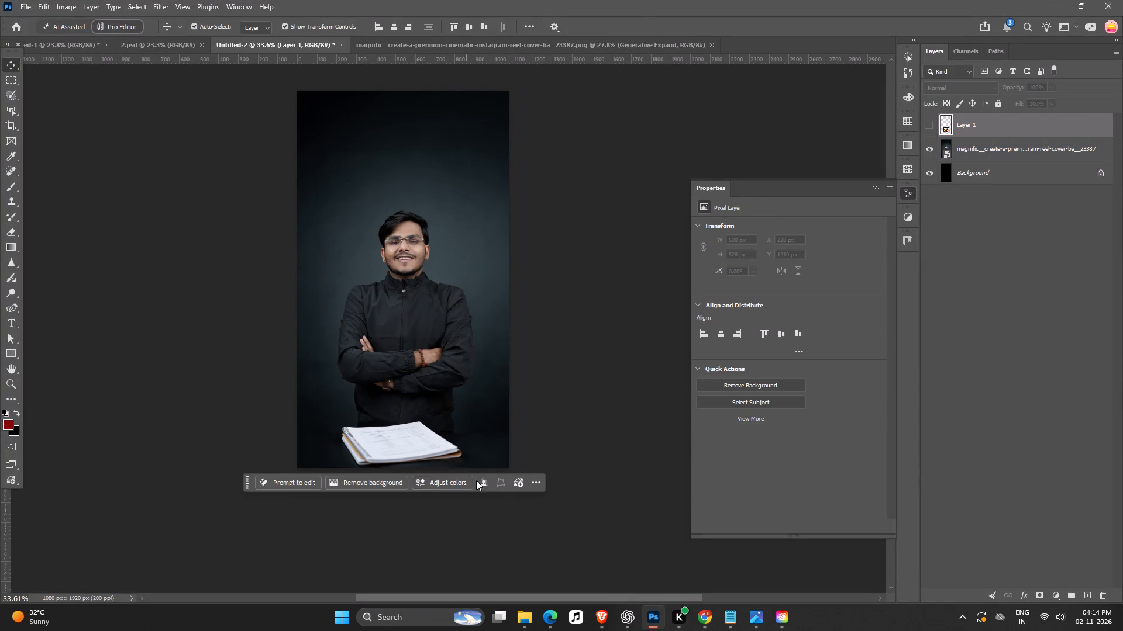
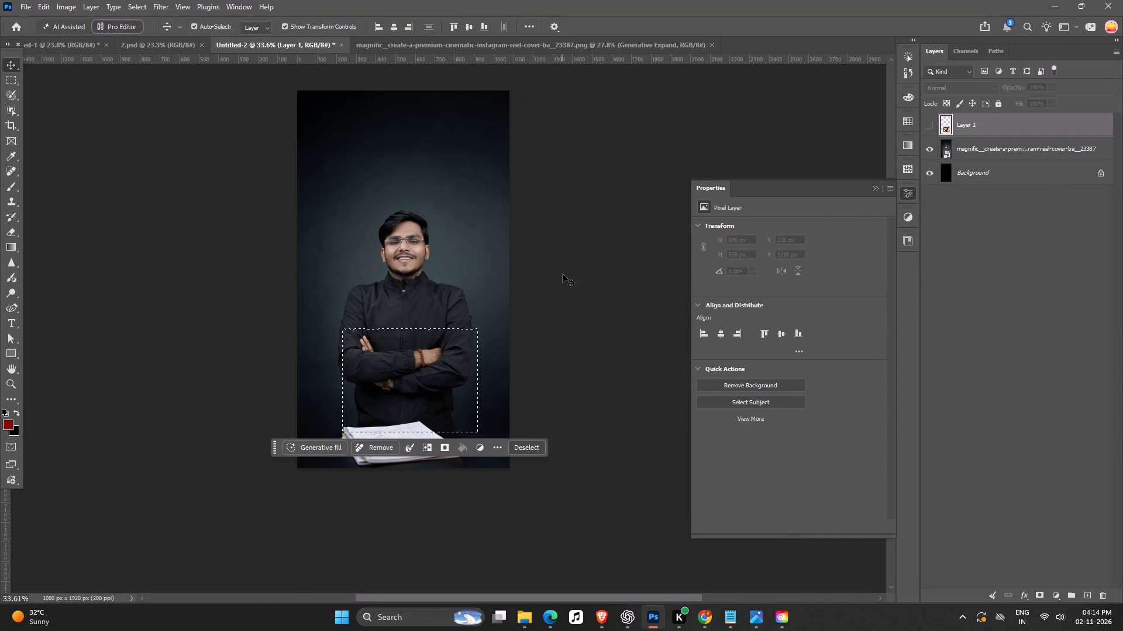
Clear the rectangular selection and select the subject on the portrait layer.
{"action": "left_click", "coordinate": [1002, 143]}
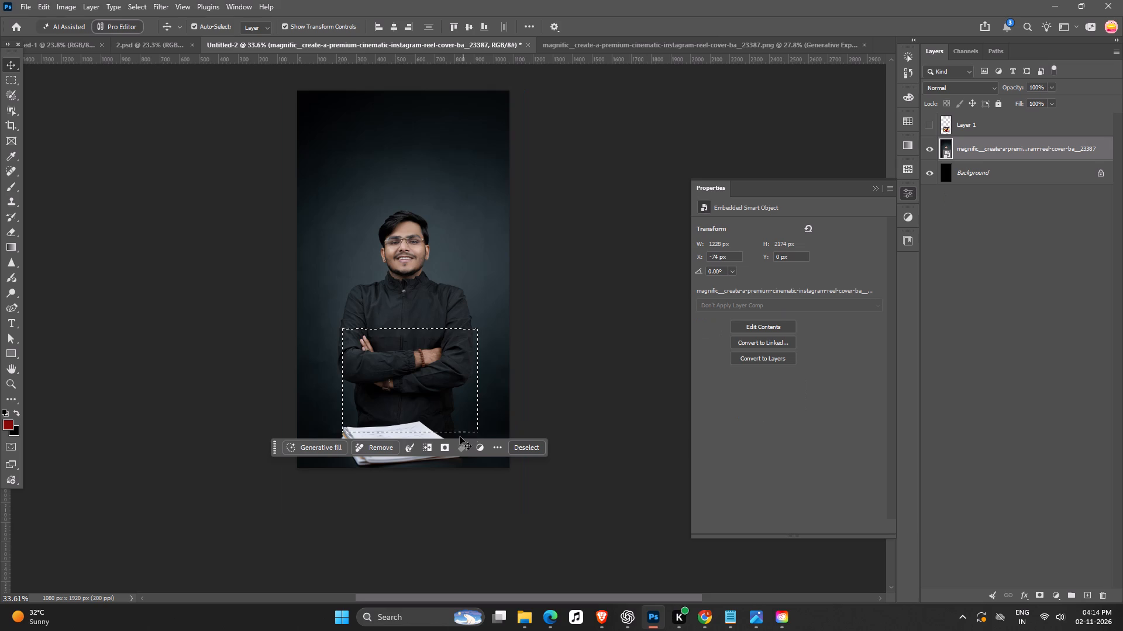
{"action": "key", "text": "ctrl+d"}
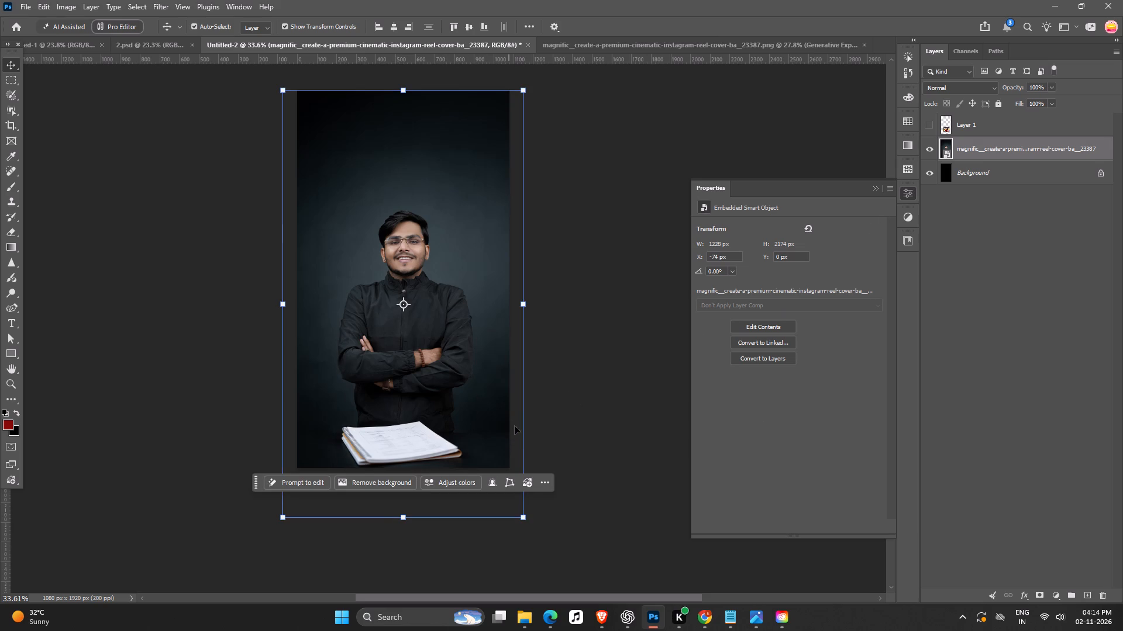
{"action": "left_click", "coordinate": [491, 478]}
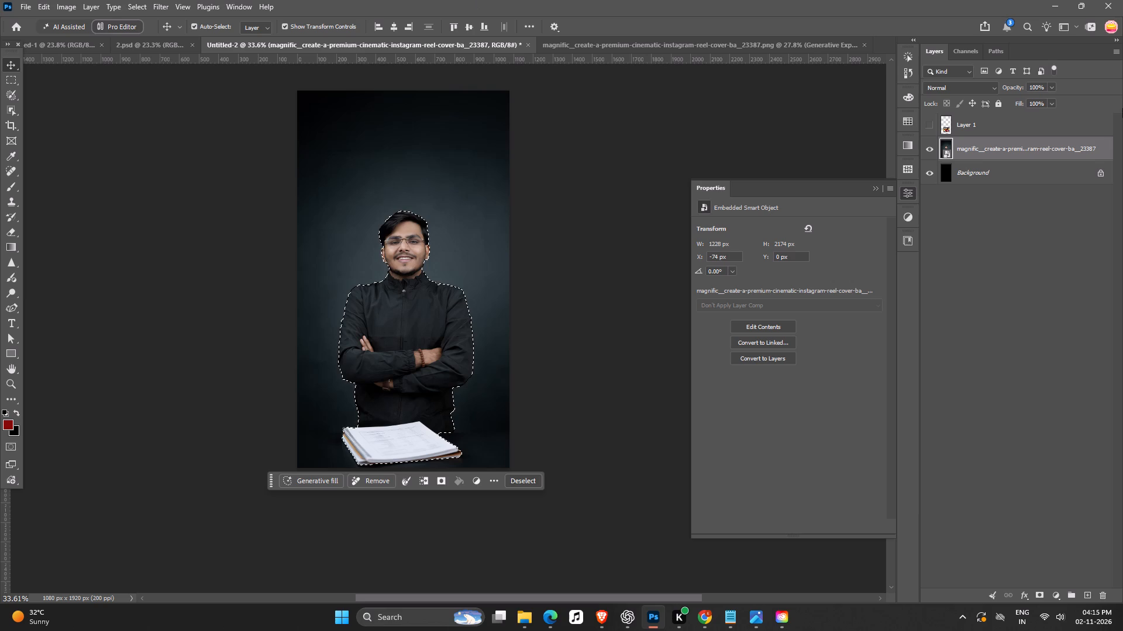
Subtract the notebook stack from the subject selection with the Selection Brush at size 150, keeping only the man selected.
{"action": "left_click", "coordinate": [2, 101]}
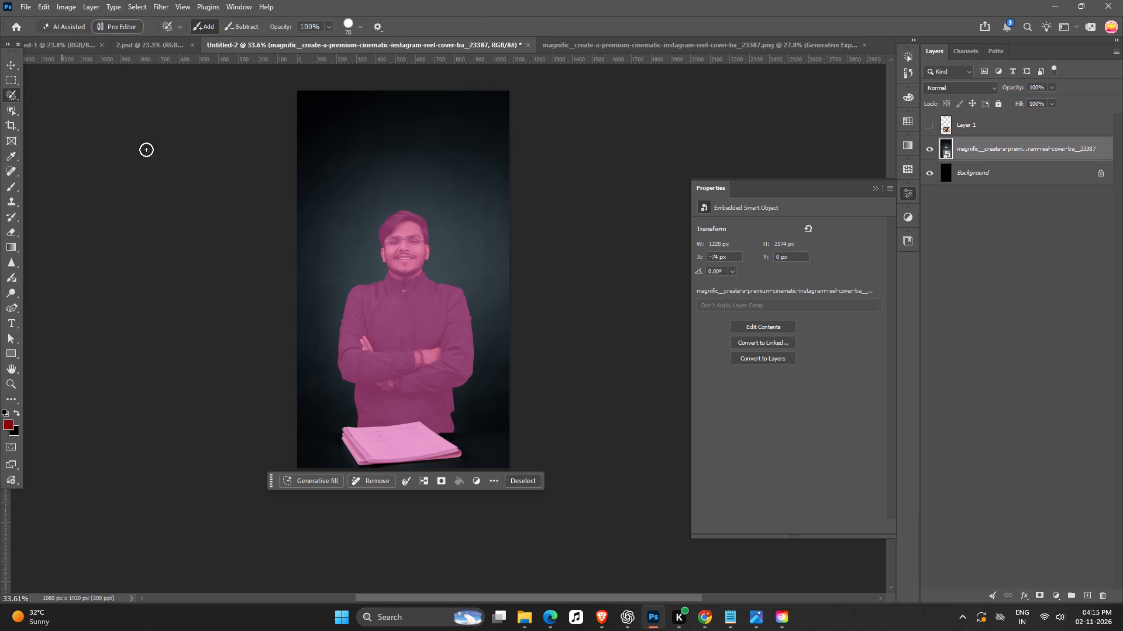
{"action": "scroll", "coordinate": [375, 435], "scroll_direction": "up", "scroll_amount": 5, "text": "ctrl"}
{"action": "key", "text": "bracketright"}
{"action": "key", "text": "bracketright"}
{"action": "key", "text": "bracketright"}
{"action": "key", "text": "bracketright"}
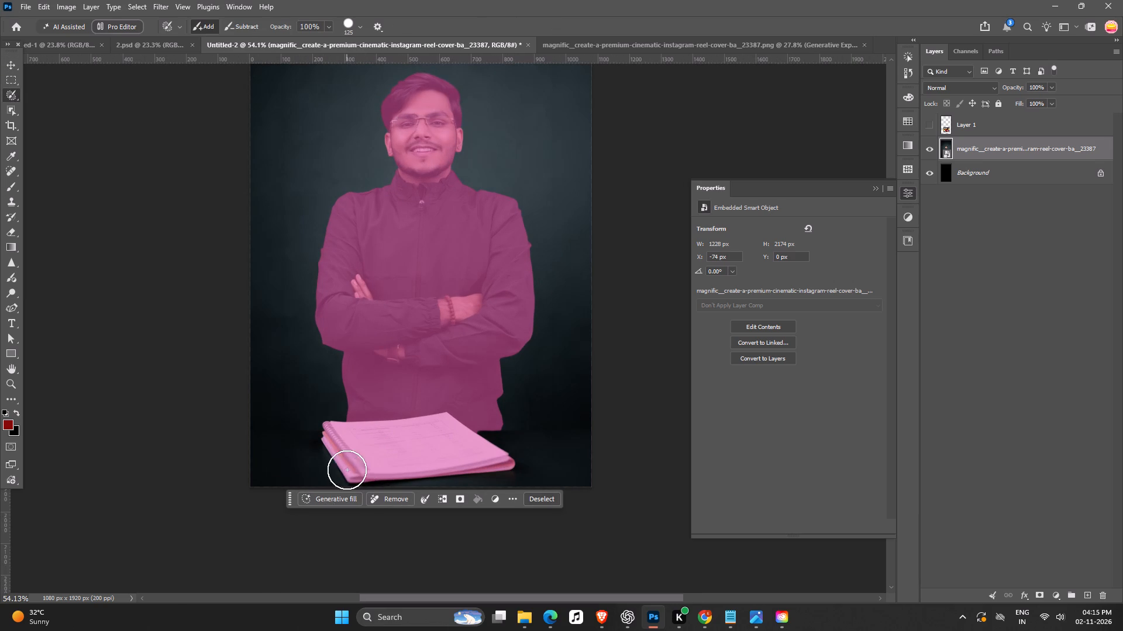
{"action": "key", "text": "bracketright"}
{"action": "left_click_drag", "start_coordinate": [331, 473], "coordinate": [518, 482]}
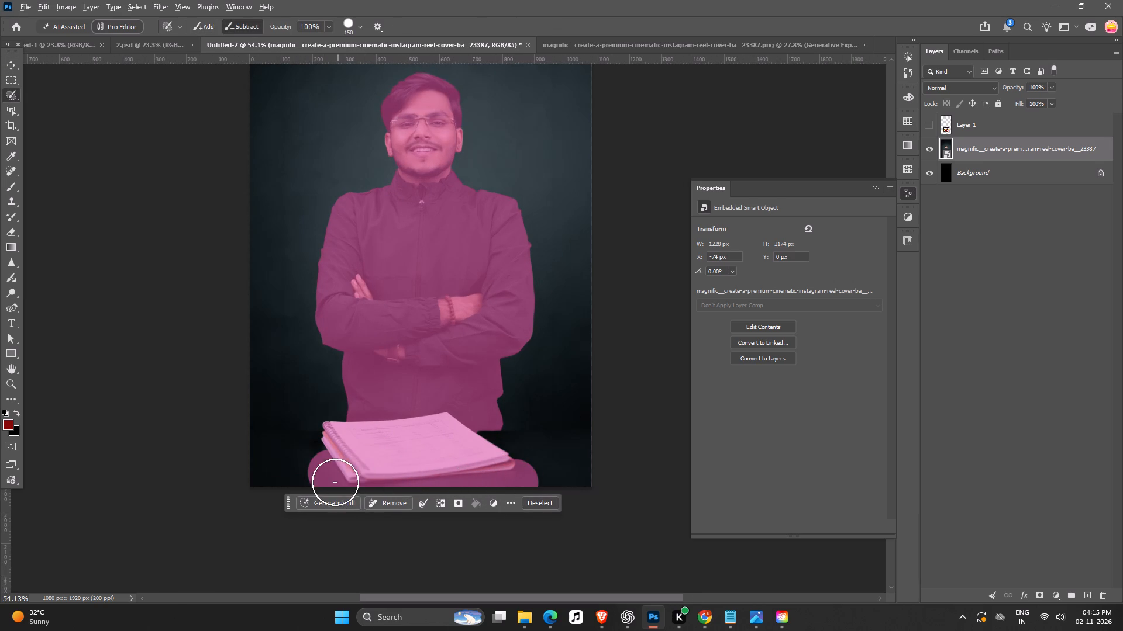
{"action": "left_click_drag", "start_coordinate": [337, 484], "coordinate": [308, 470], "text": "alt"}
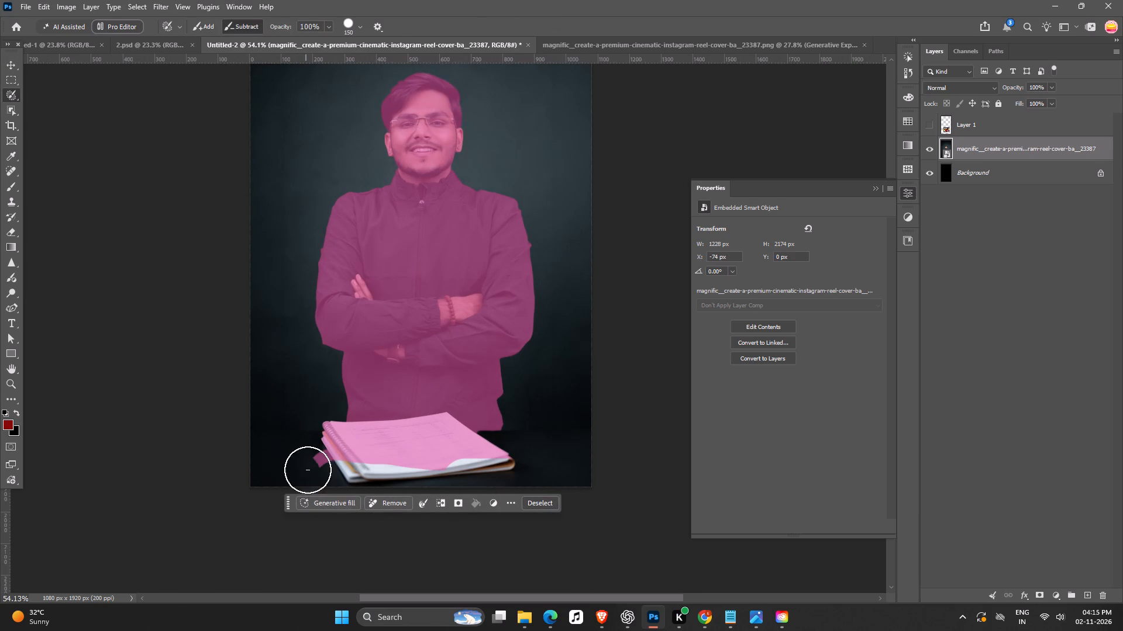
{"action": "left_click_drag", "start_coordinate": [308, 470], "coordinate": [485, 467], "text": "alt"}
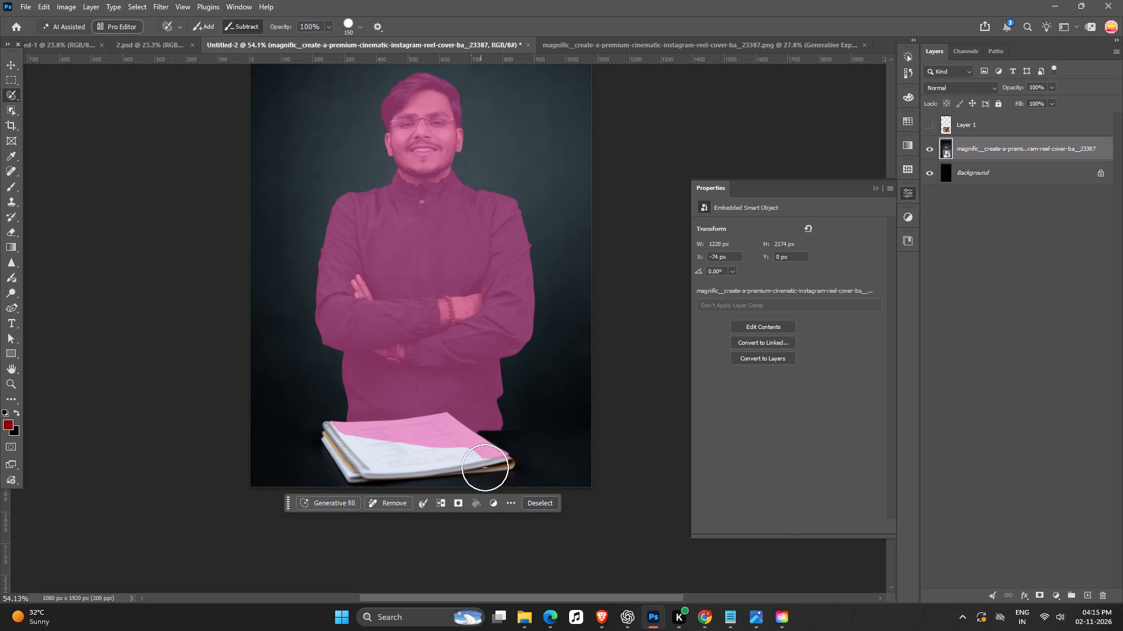
{"action": "left_click_drag", "start_coordinate": [485, 467], "coordinate": [326, 442], "text": "alt"}
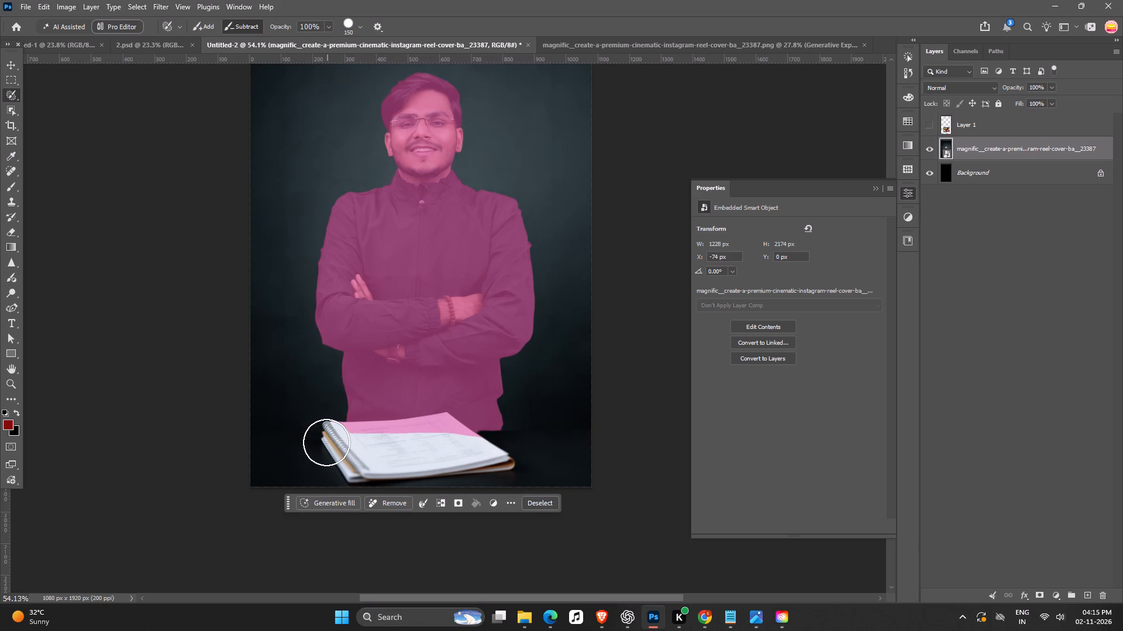
{"action": "left_click_drag", "start_coordinate": [326, 442], "coordinate": [436, 449], "text": "alt"}
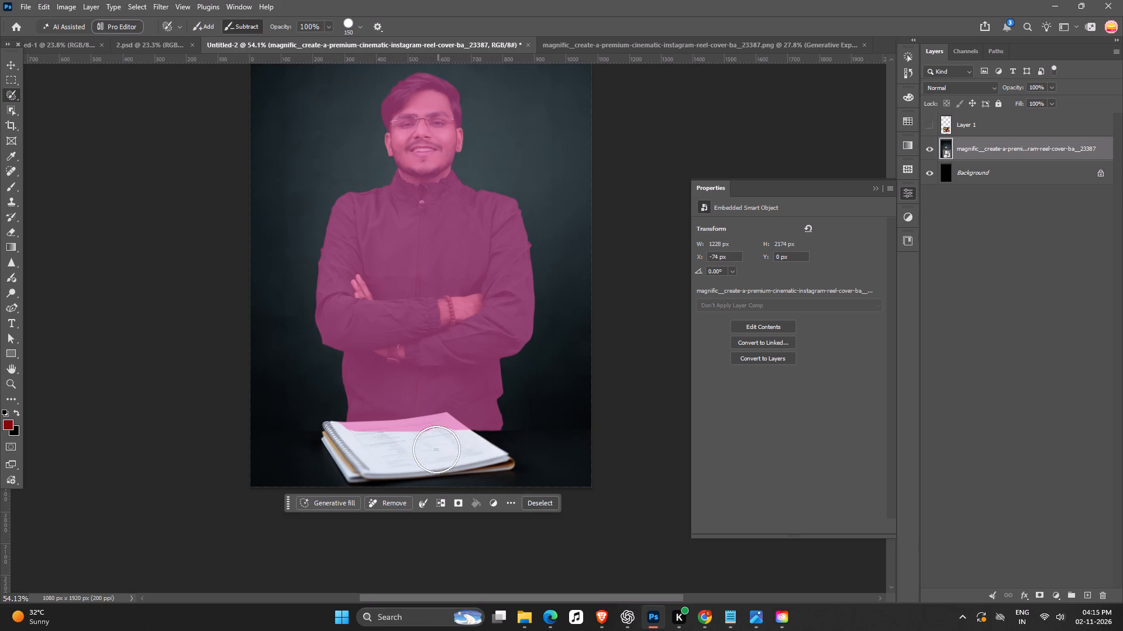
{"action": "left_click_drag", "start_coordinate": [436, 449], "coordinate": [407, 444], "text": "alt"}
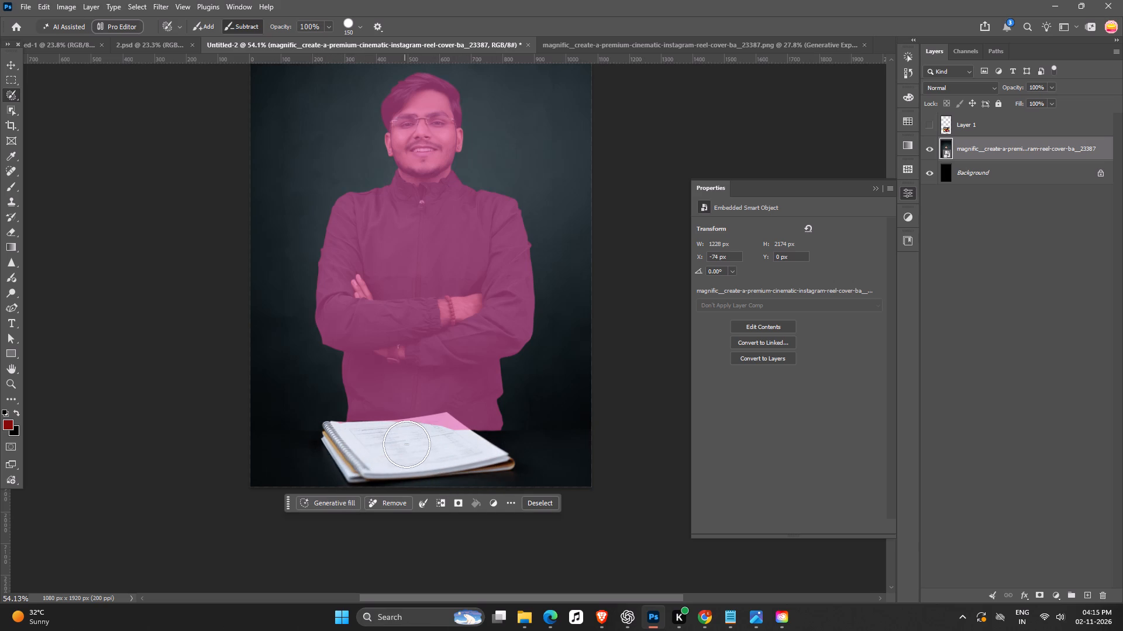
{"action": "left_click_drag", "start_coordinate": [407, 444], "coordinate": [449, 447], "text": "alt"}
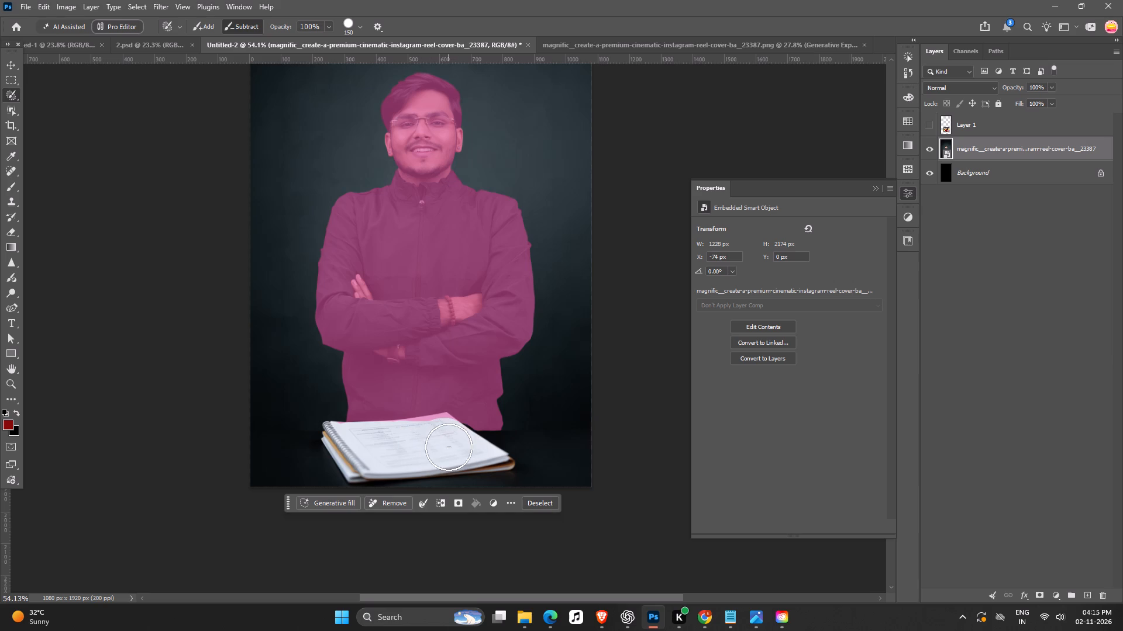
{"action": "left_click_drag", "start_coordinate": [449, 447], "coordinate": [413, 443], "text": "alt"}
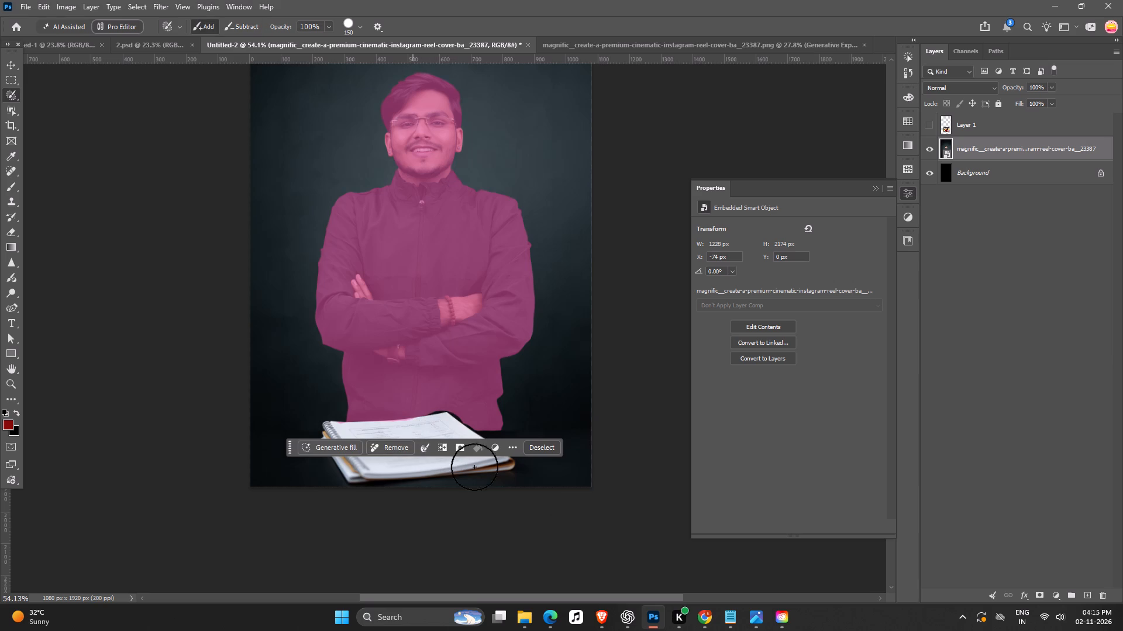
Copy the selected man to a new layer directly above the portrait layer.
{"action": "key", "text": "ctrl+j"}
{"action": "left_click", "coordinate": [942, 148], "text": "ctrl"}
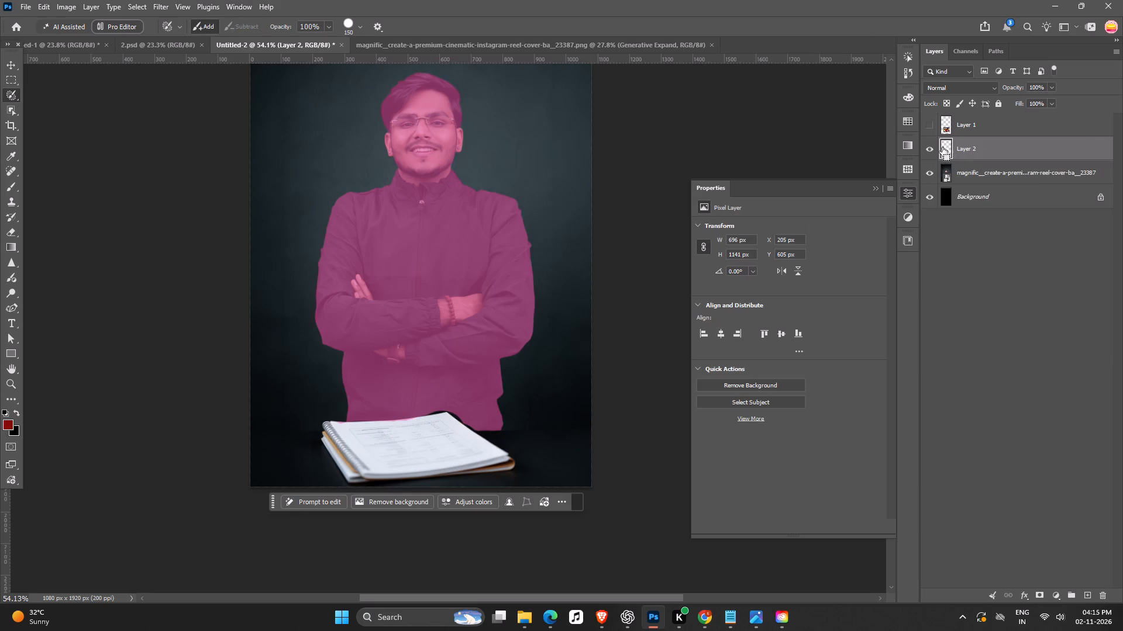
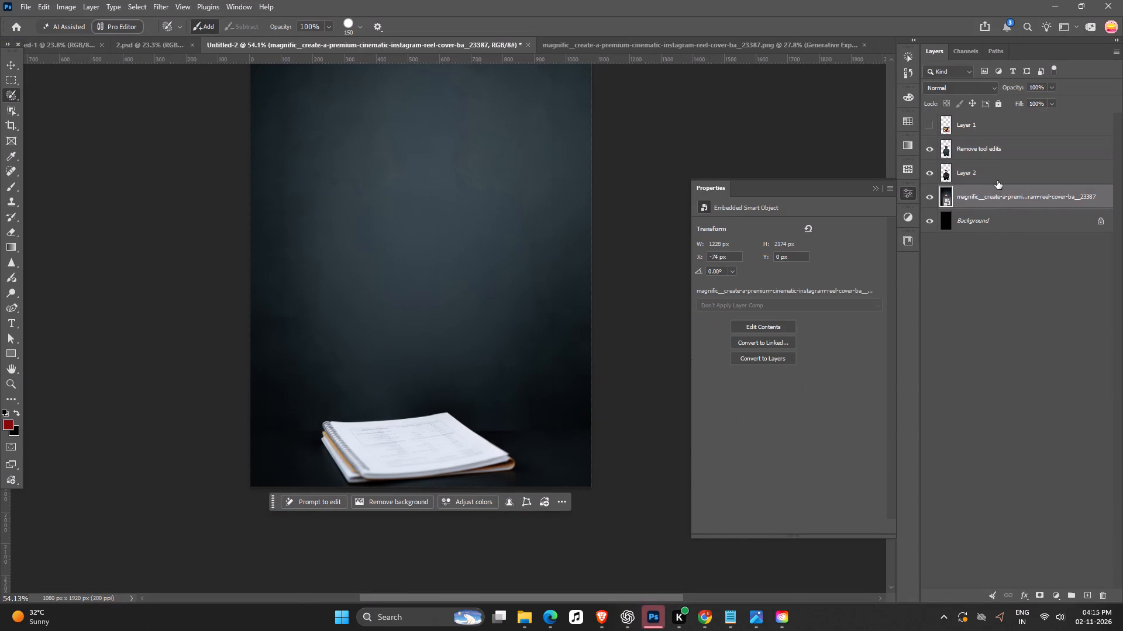
{"action": "left_click_drag", "start_coordinate": [991, 172], "coordinate": [992, 138]}
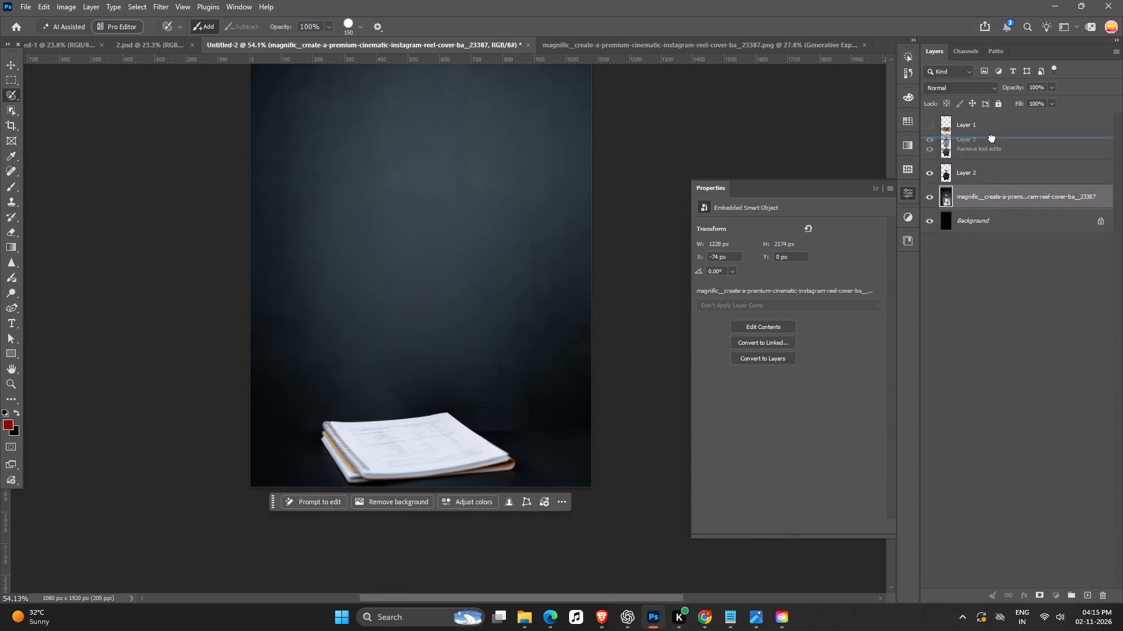
{"action": "left_click_drag", "start_coordinate": [992, 138], "coordinate": [993, 138]}
Combine the Remove tool edits layer and the original portrait layer into one smart object.
{"action": "left_click", "coordinate": [991, 176]}
{"action": "left_click", "coordinate": [993, 192], "text": "ctrl"}
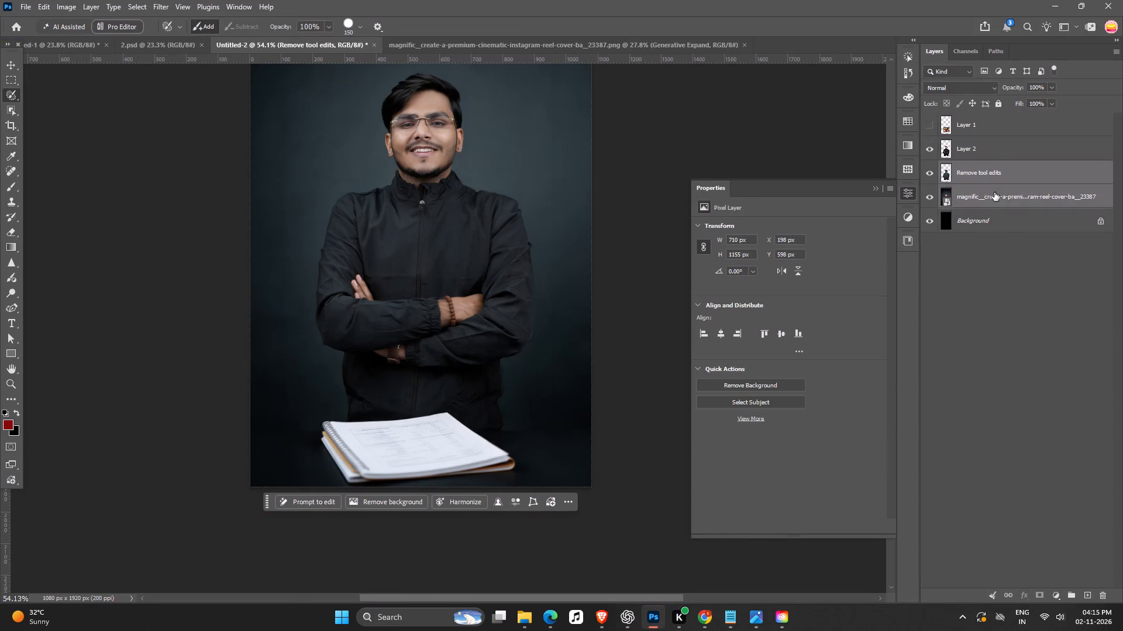
{"action": "right_click", "coordinate": [998, 199], "text": "ctrl"}
{"action": "left_click", "coordinate": [1043, 462]}
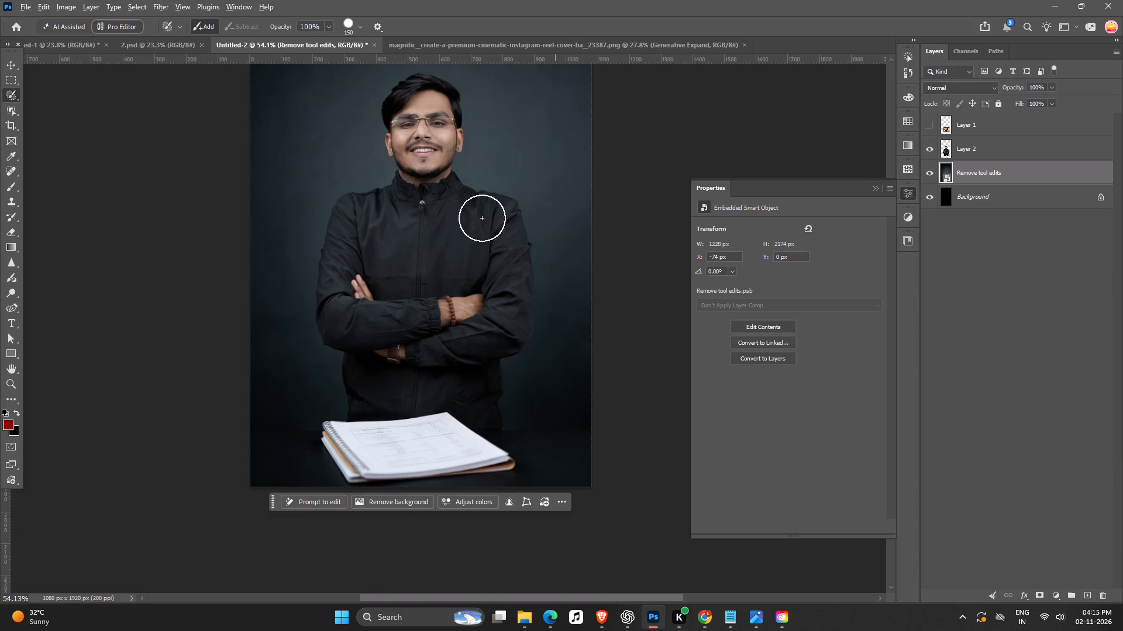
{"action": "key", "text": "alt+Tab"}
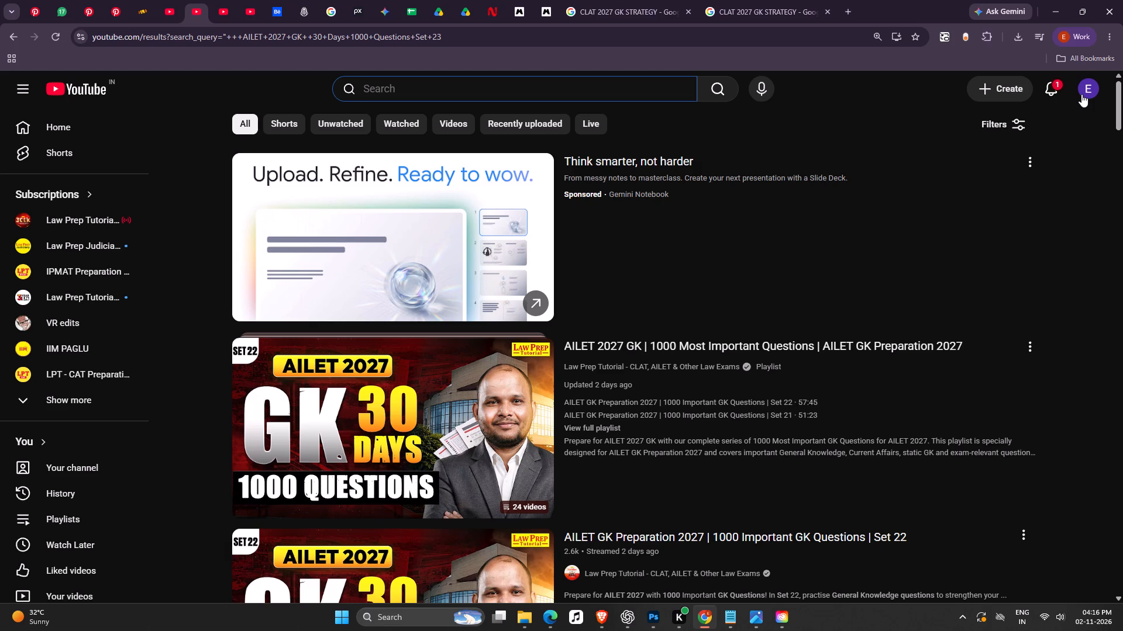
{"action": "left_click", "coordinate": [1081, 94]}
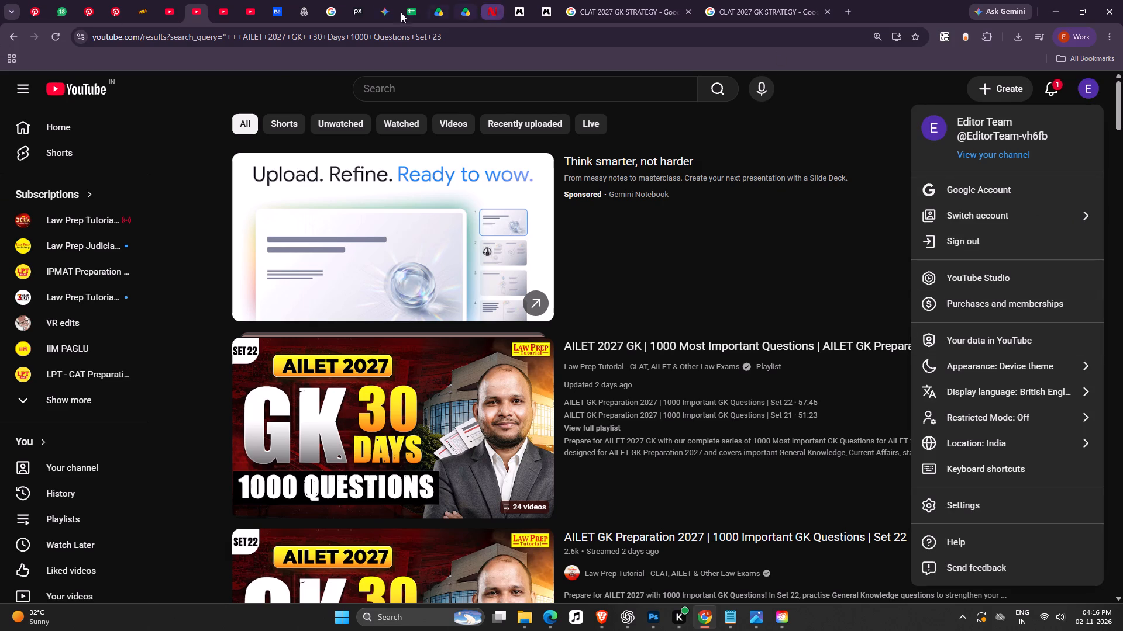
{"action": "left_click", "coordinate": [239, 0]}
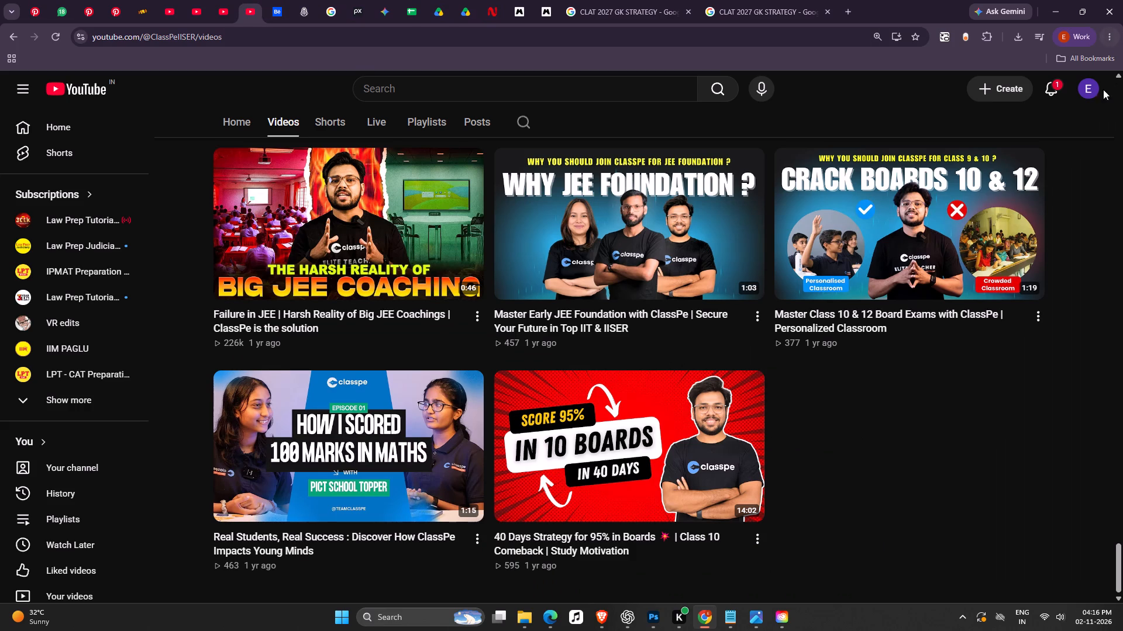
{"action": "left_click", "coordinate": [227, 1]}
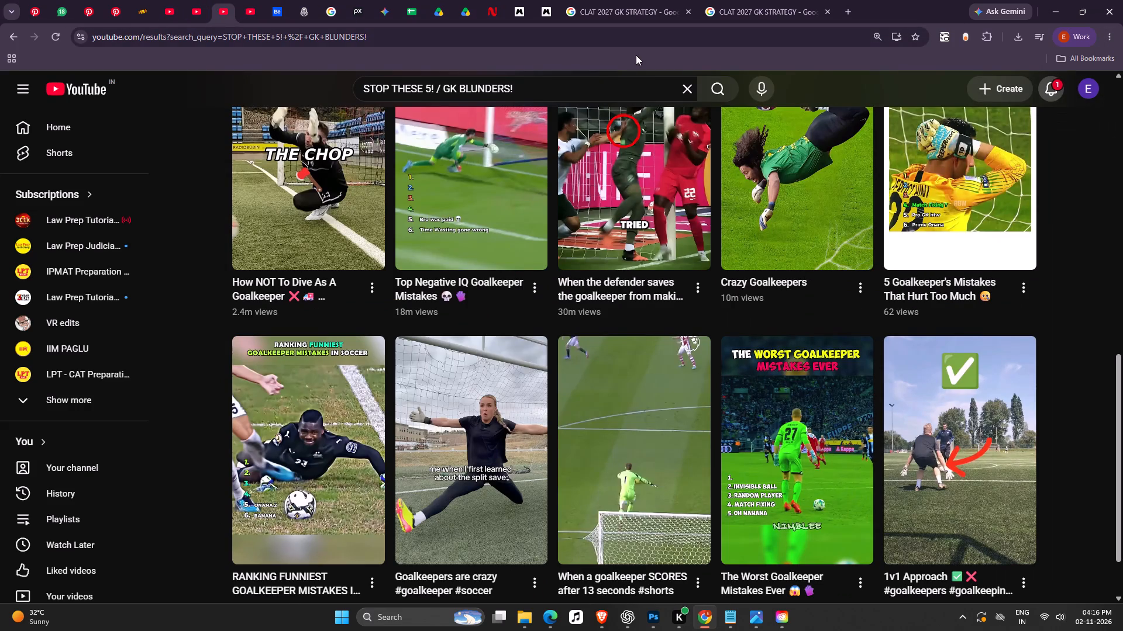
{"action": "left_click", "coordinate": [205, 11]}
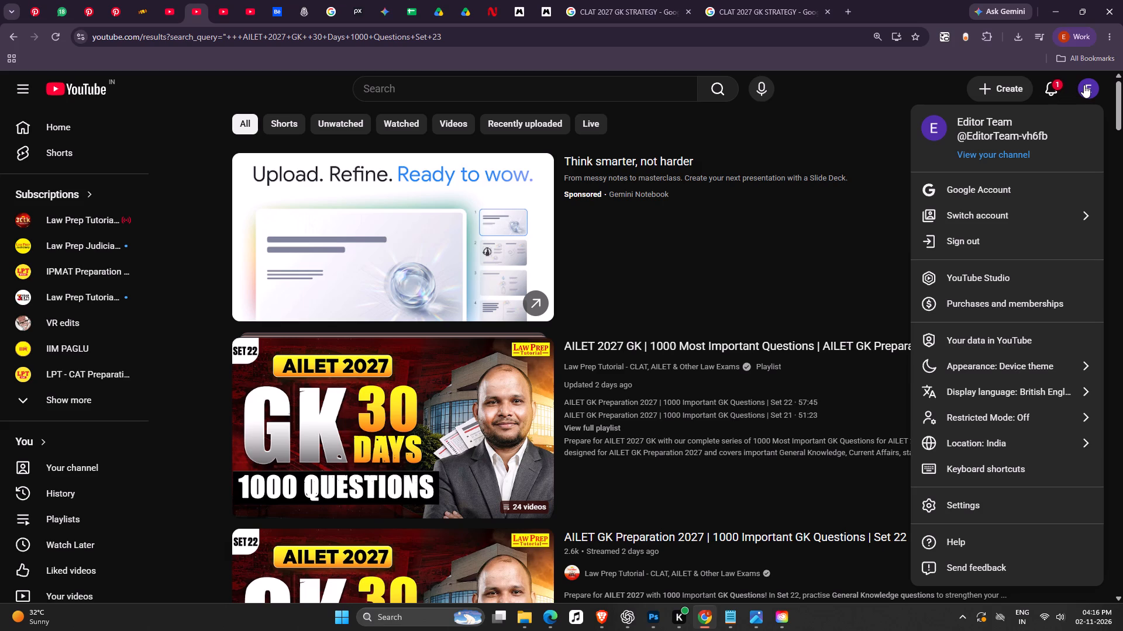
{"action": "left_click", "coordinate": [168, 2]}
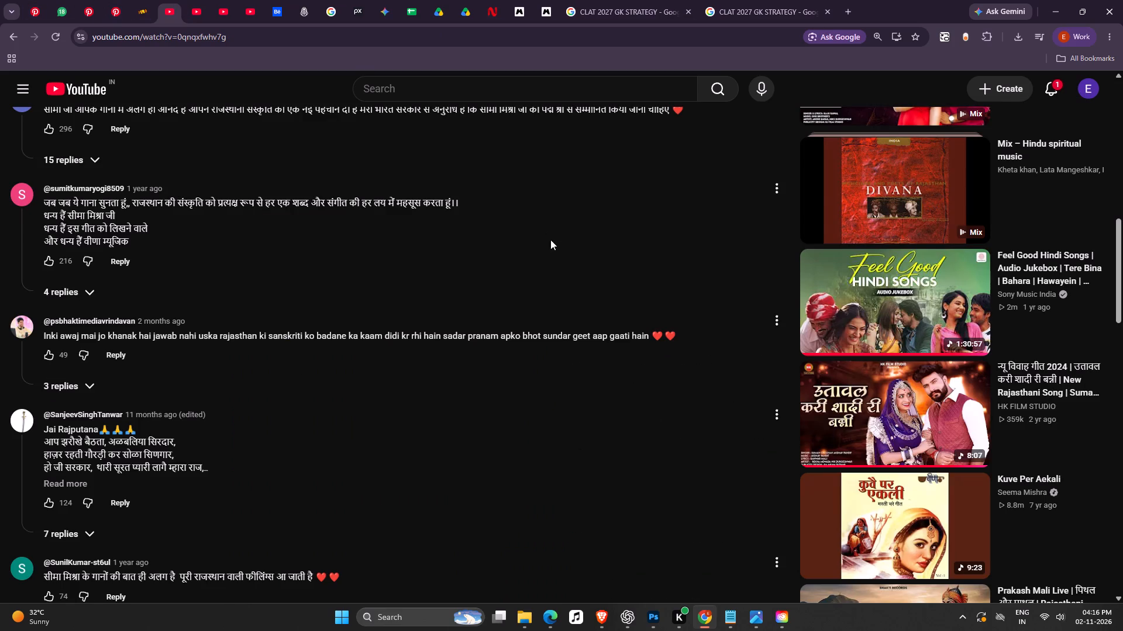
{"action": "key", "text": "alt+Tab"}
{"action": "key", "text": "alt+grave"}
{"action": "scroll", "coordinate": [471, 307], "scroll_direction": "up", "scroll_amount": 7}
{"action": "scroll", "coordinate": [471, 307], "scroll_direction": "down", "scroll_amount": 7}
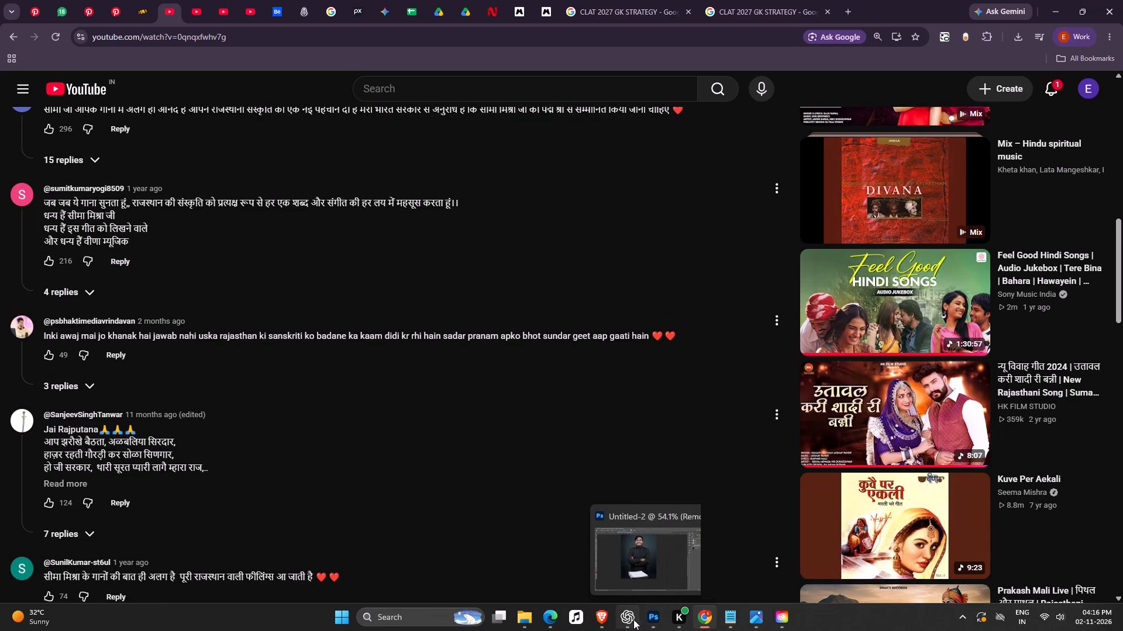
Switch back to Photoshop and bring the whole Untitled-2 portrait composition into view.
{"action": "left_click", "coordinate": [652, 619]}
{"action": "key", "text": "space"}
{"action": "left_click_drag", "start_coordinate": [456, 289], "coordinate": [469, 360]}
{"action": "scroll", "coordinate": [512, 310], "scroll_direction": "down", "scroll_amount": 8, "text": "ctrl"}
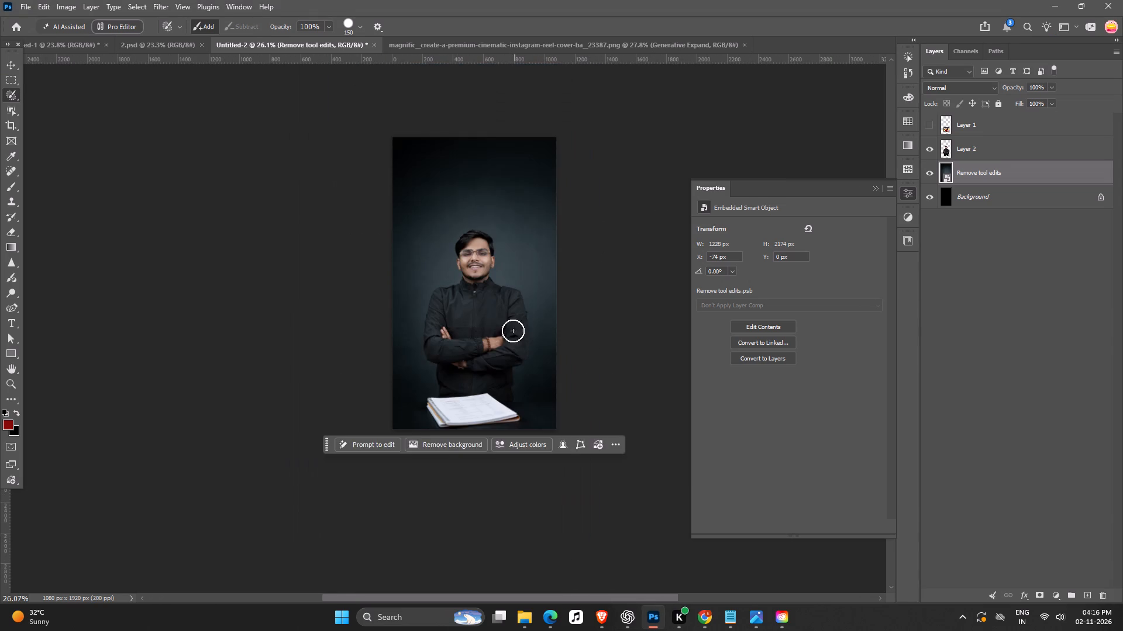
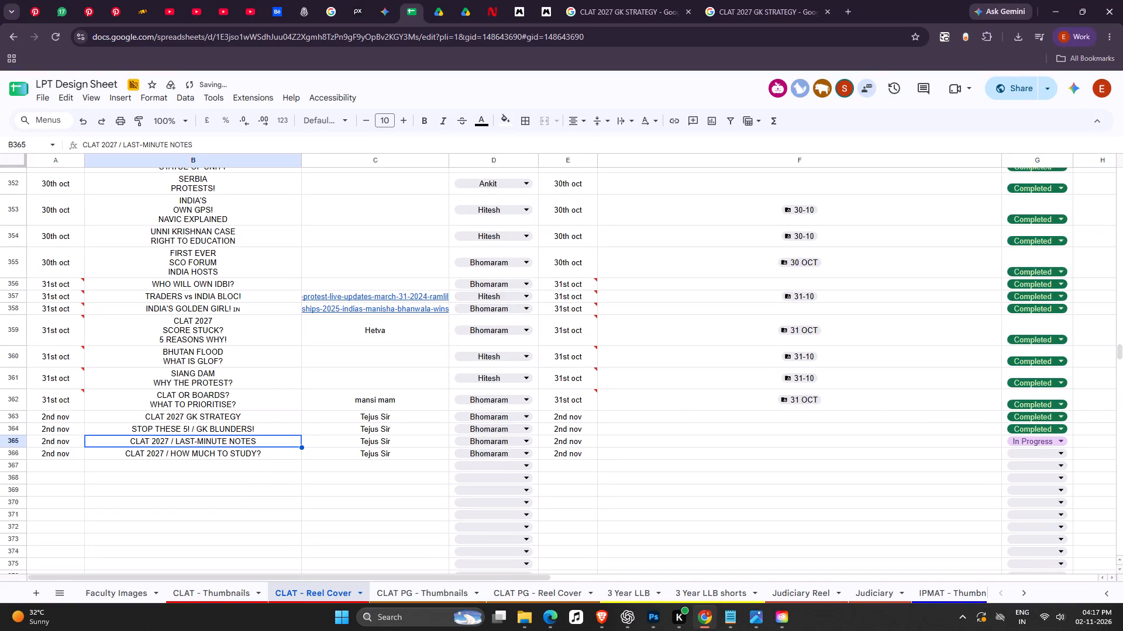
Copy the title text "CLAT 2027 / LAST-MINUTE NOTES" from row 365 of the CLAT - Reel Cover sheet.
{"action": "left_click", "coordinate": [237, 436]}
{"action": "left_click", "coordinate": [237, 446]}
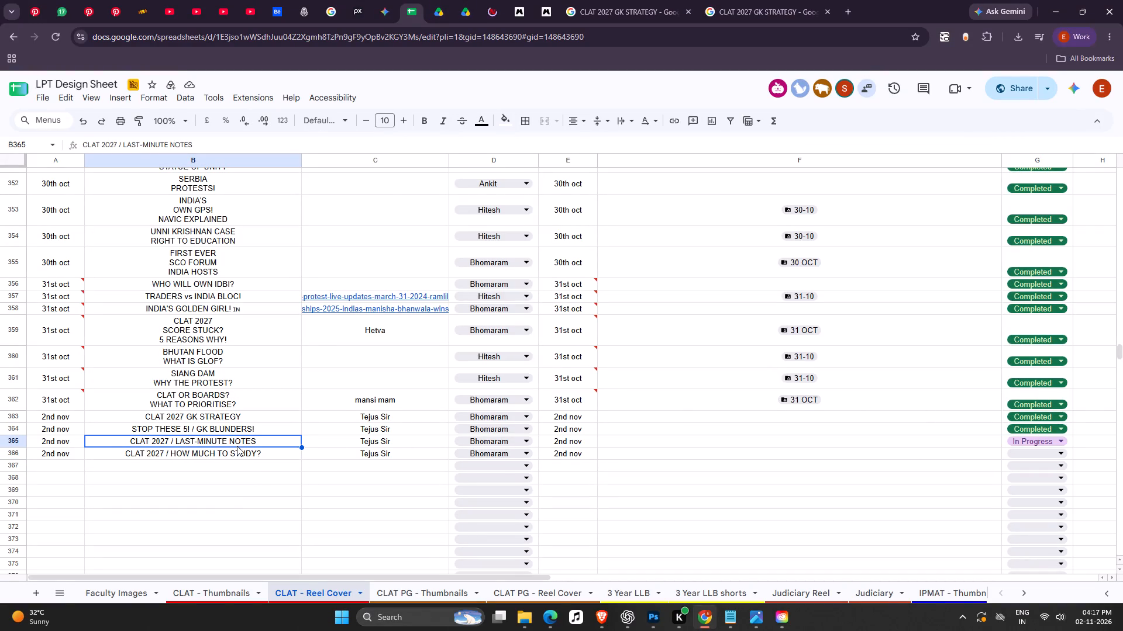
{"action": "double_click", "coordinate": [242, 443]}
{"action": "left_click_drag", "start_coordinate": [269, 441], "coordinate": [106, 454]}
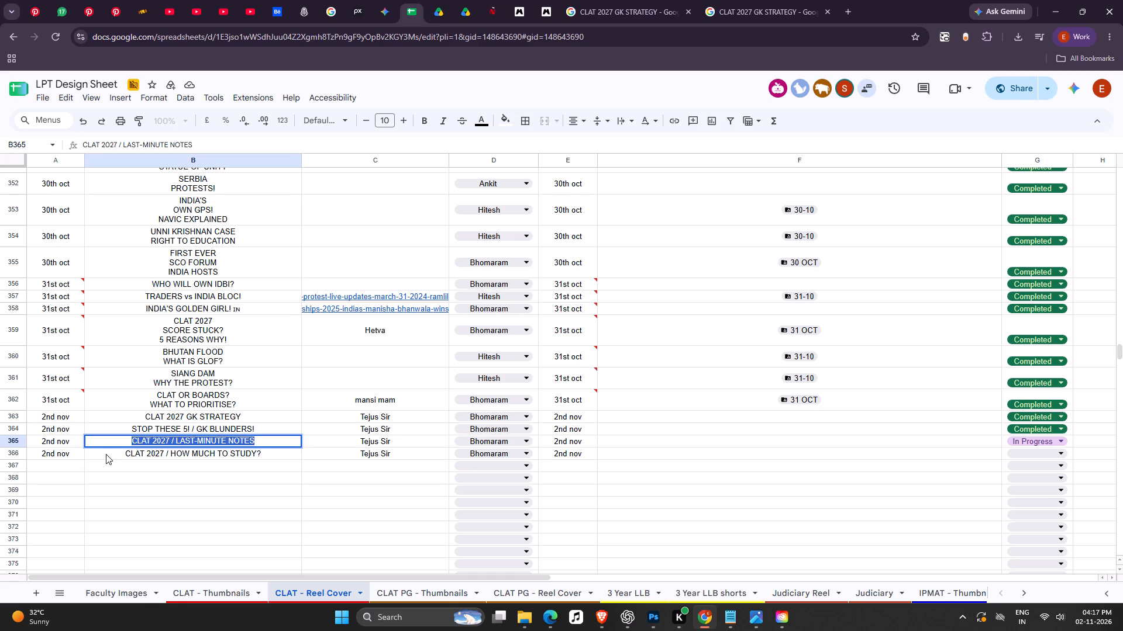
{"action": "key", "text": "ctrl+c"}
{"action": "key", "text": "ctrl+c"}
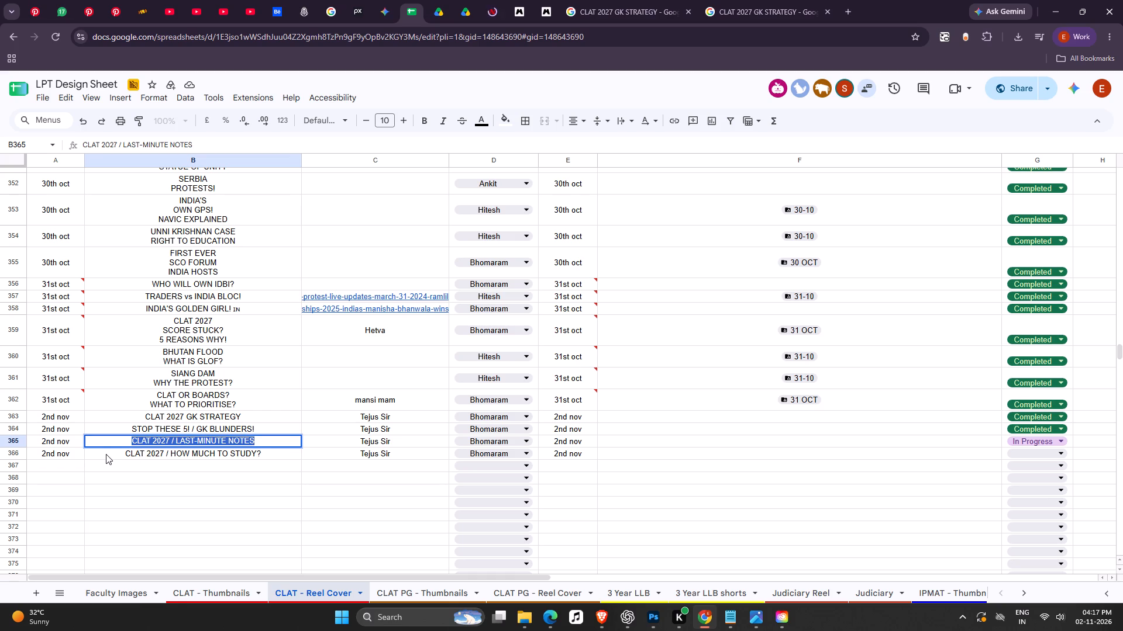
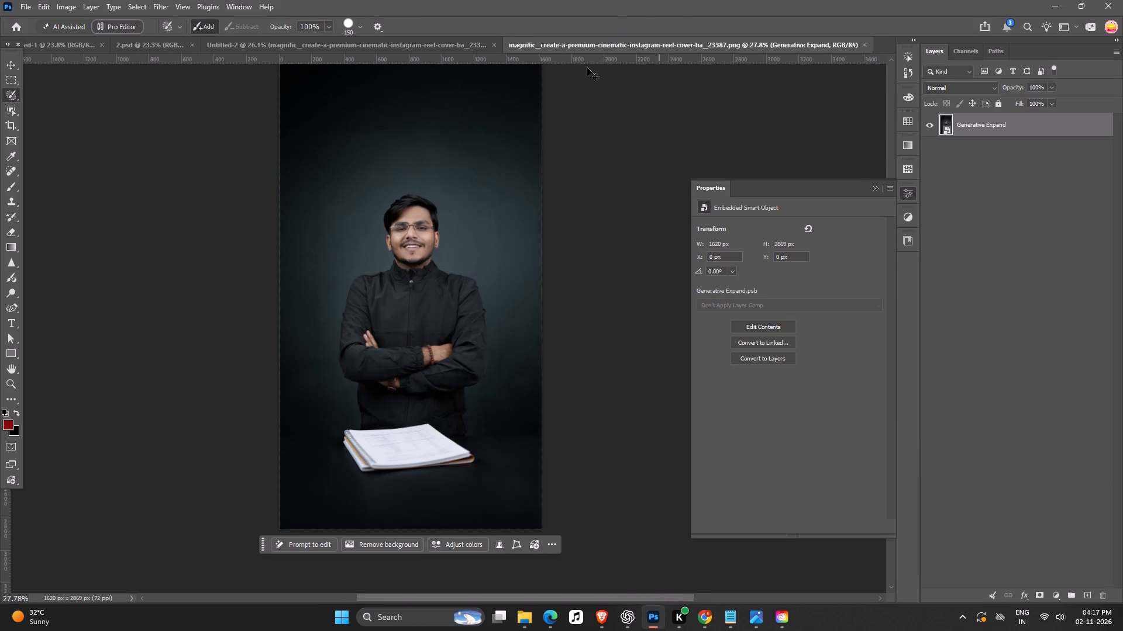
Close the expanded portrait document ending in 23387 and return to the Untitled-2 reel cover.
{"action": "key", "text": "ctrl+w"}
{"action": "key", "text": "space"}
{"action": "left_click_drag", "start_coordinate": [507, 210], "coordinate": [402, 218]}
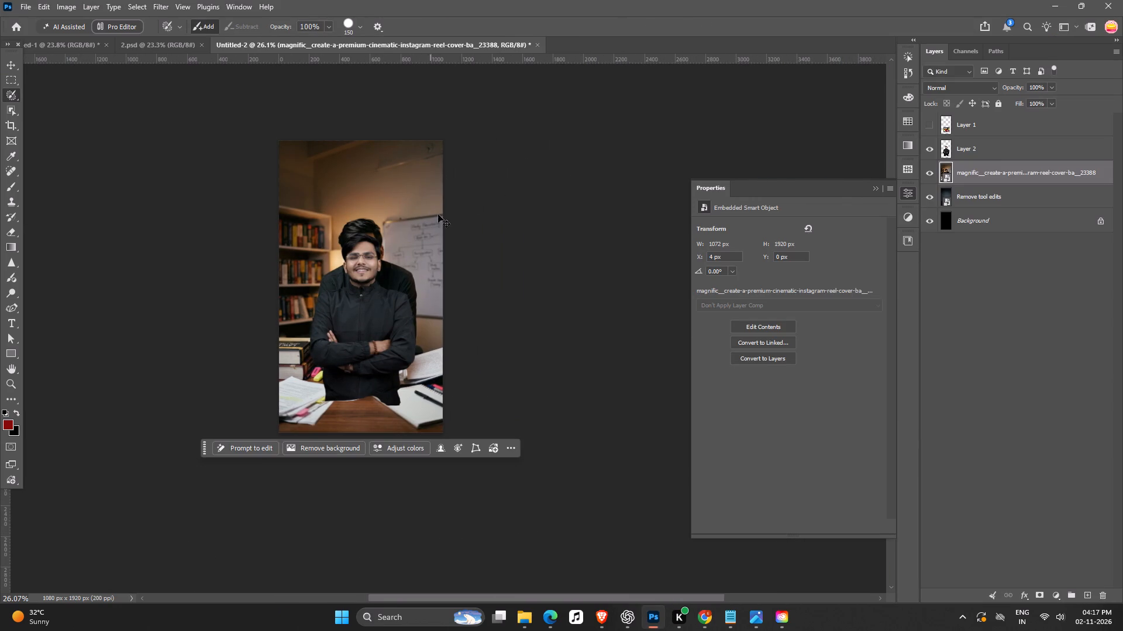
Create a new 1080 x 1920 px RGB document at 200 pixels/inch with a black background.
{"action": "key", "text": "ctrl+n"}
{"action": "left_click", "coordinate": [680, 136]}
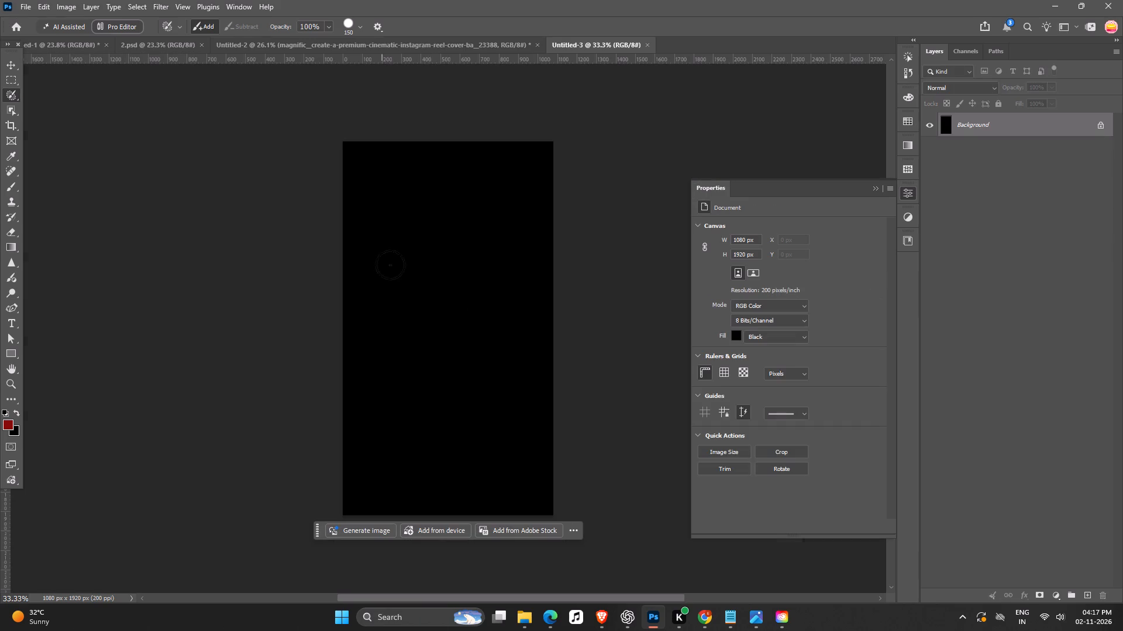
Copy the portrait smart object from the Untitled-2 document into Untitled-3.
{"action": "key", "text": "v"}
{"action": "left_click", "coordinate": [406, 53]}
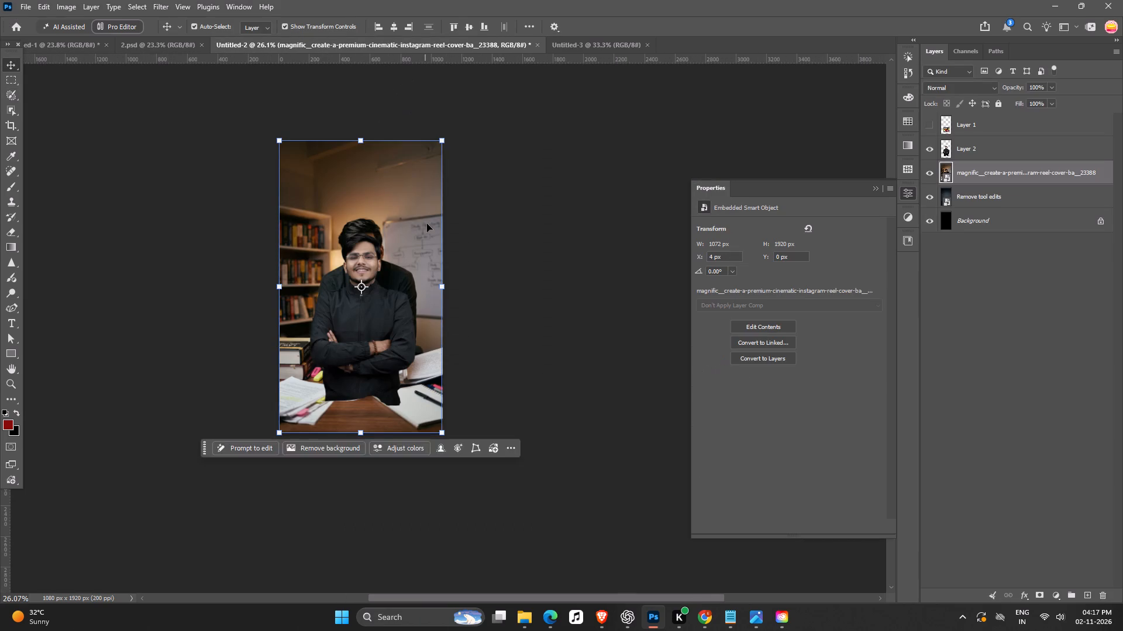
{"action": "left_click", "coordinate": [416, 188]}
{"action": "key", "text": "ctrl+c"}
{"action": "left_click", "coordinate": [583, 40]}
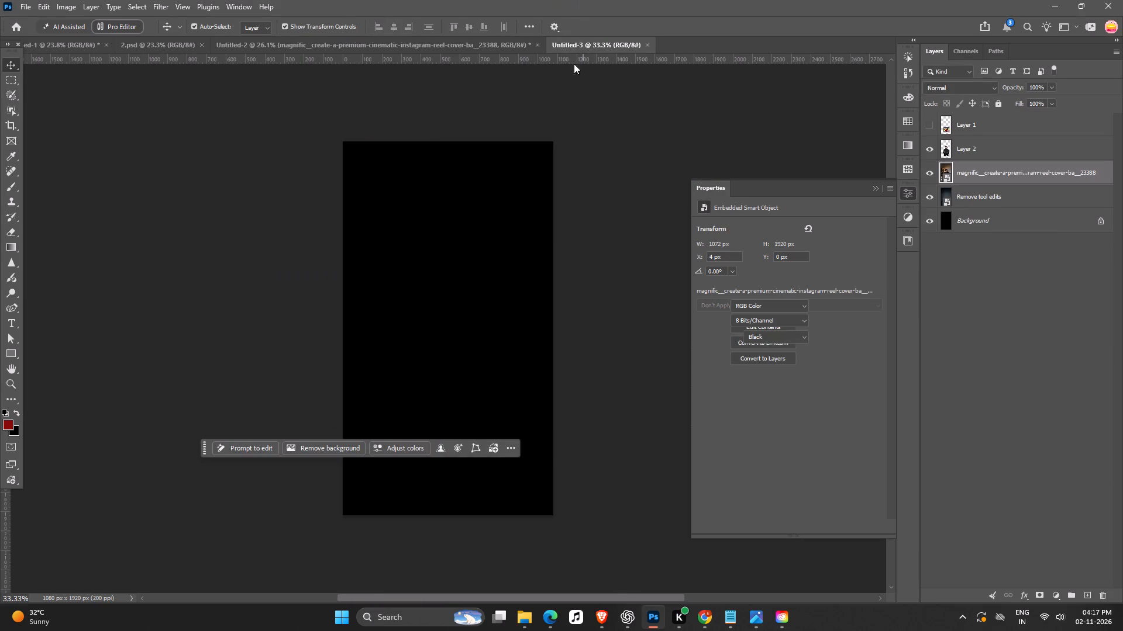
{"action": "key", "text": "ctrl+v"}
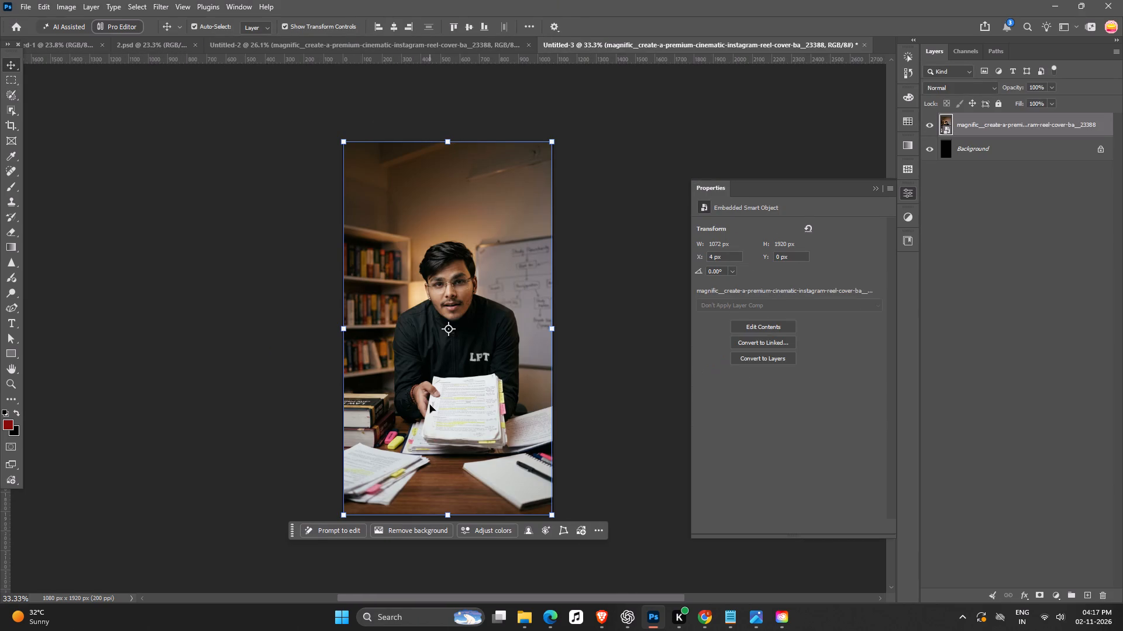
Open the contents of the pasted portrait smart object for editing.
{"action": "scroll", "coordinate": [453, 416], "scroll_direction": "down", "scroll_amount": 7, "text": "ctrl"}
{"action": "scroll", "coordinate": [450, 418], "scroll_direction": "up", "scroll_amount": 17, "text": "ctrl"}
{"action": "scroll", "coordinate": [487, 379], "scroll_direction": "up", "scroll_amount": 7, "text": "ctrl"}
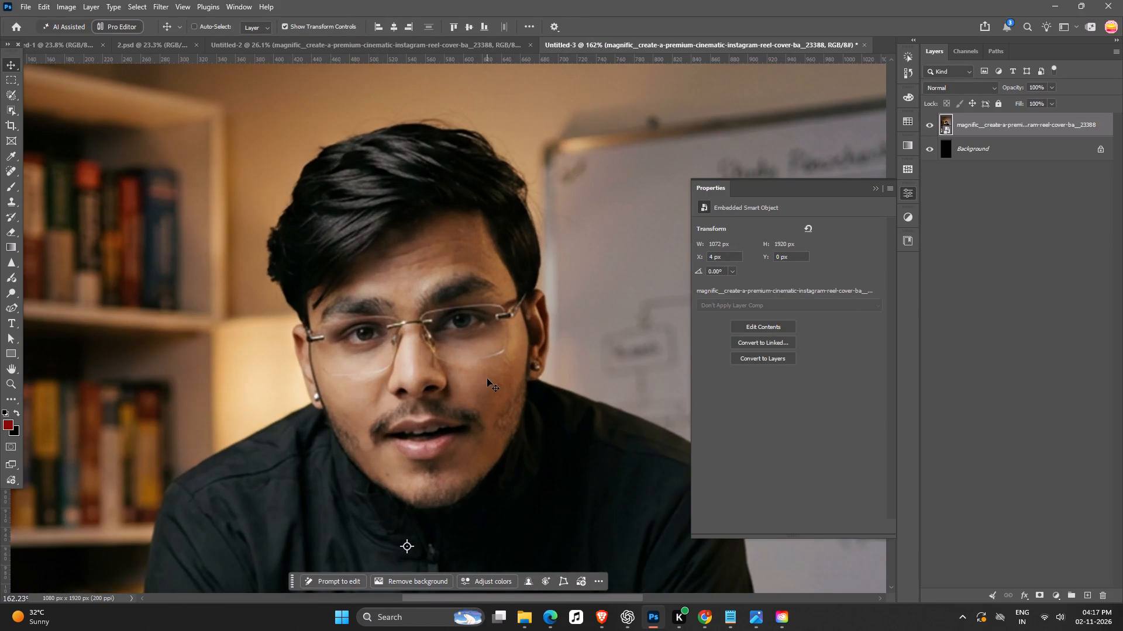
{"action": "scroll", "coordinate": [487, 379], "scroll_direction": "down", "scroll_amount": 20, "text": "ctrl"}
{"action": "scroll", "coordinate": [487, 379], "scroll_direction": "down", "scroll_amount": 7, "text": "ctrl"}
{"action": "key", "text": "space"}
{"action": "key", "text": "space"}
{"action": "left_click_drag", "start_coordinate": [504, 418], "coordinate": [505, 341]}
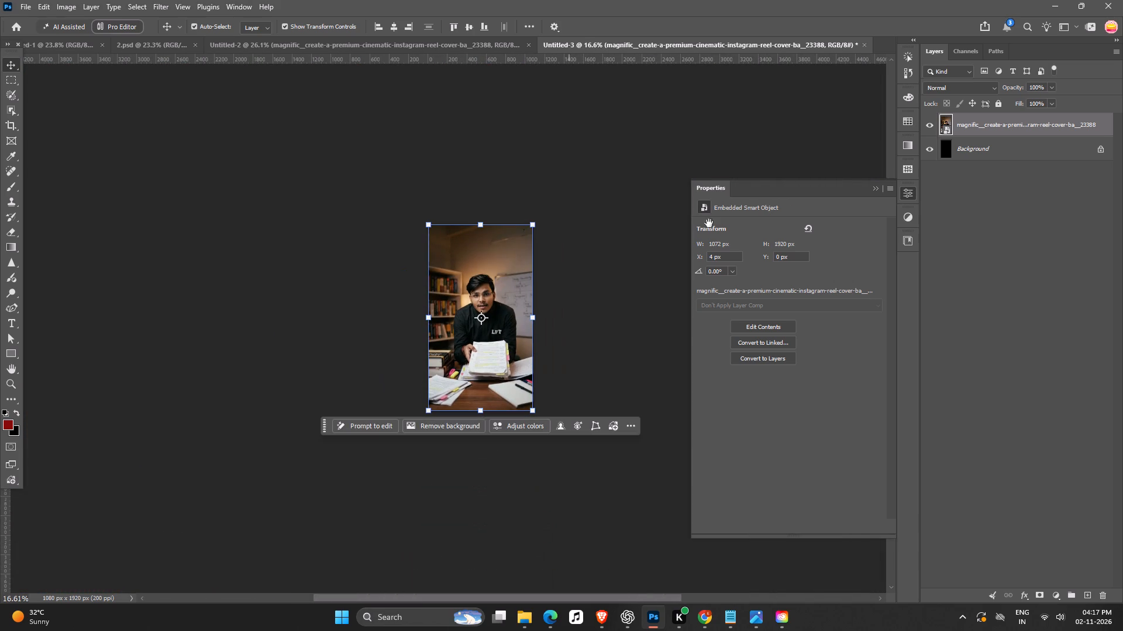
{"action": "double_click", "coordinate": [943, 122]}
{"action": "scroll", "coordinate": [251, 220], "scroll_direction": "down", "scroll_amount": 7, "text": "ctrl"}
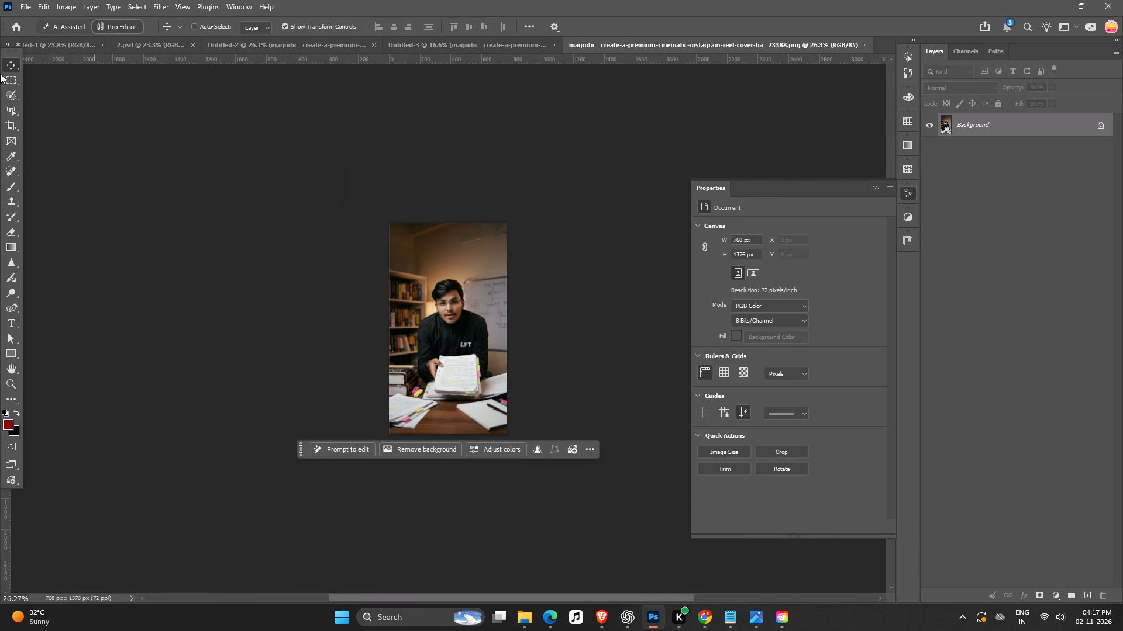
Crop the canvas outward on all sides to about 1141 × 2768 px, filling the new area with Generative Expand and no prompt.
{"action": "left_click", "coordinate": [13, 127]}
{"action": "left_click_drag", "start_coordinate": [508, 333], "coordinate": [520, 332]}
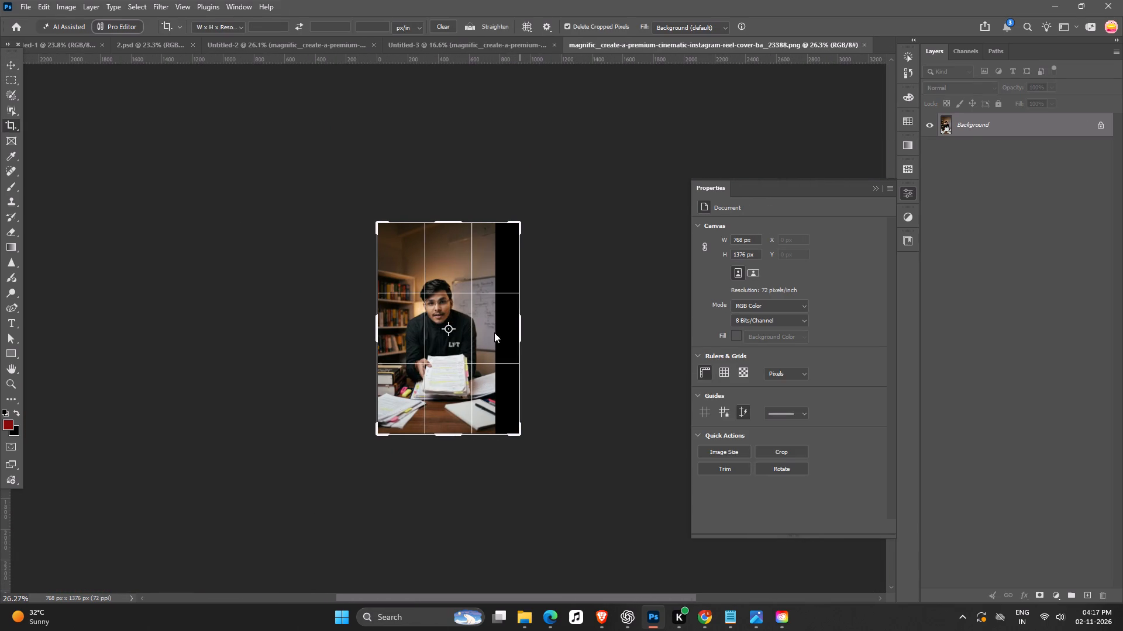
{"action": "left_click_drag", "start_coordinate": [377, 337], "coordinate": [357, 340]}
{"action": "key", "text": "ctrl+z"}
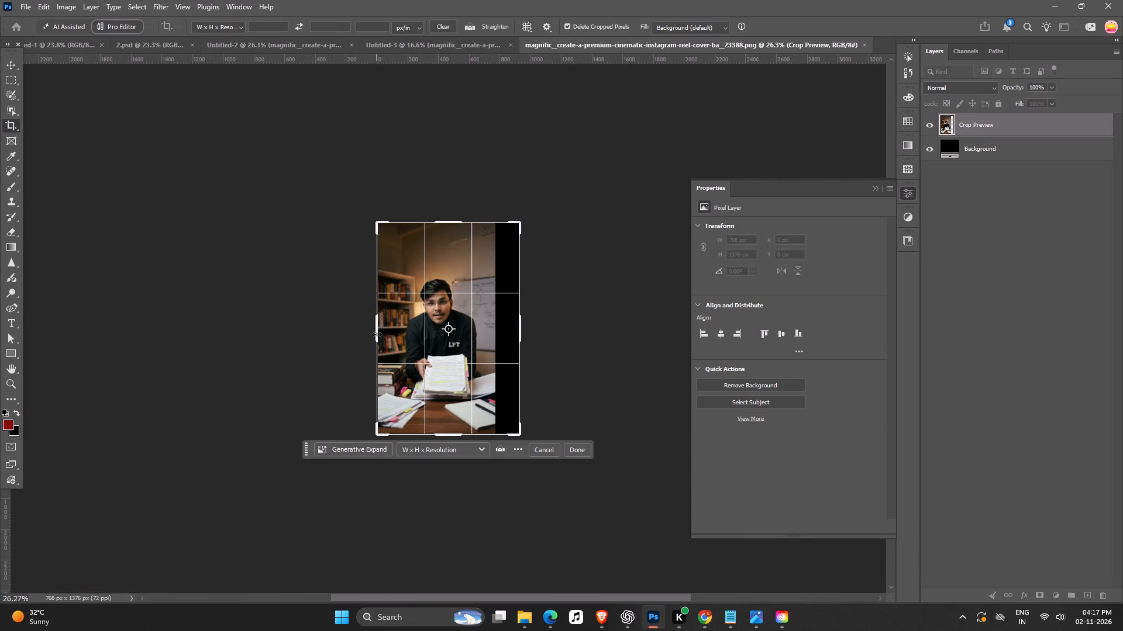
{"action": "left_click_drag", "start_coordinate": [377, 334], "coordinate": [366, 339]}
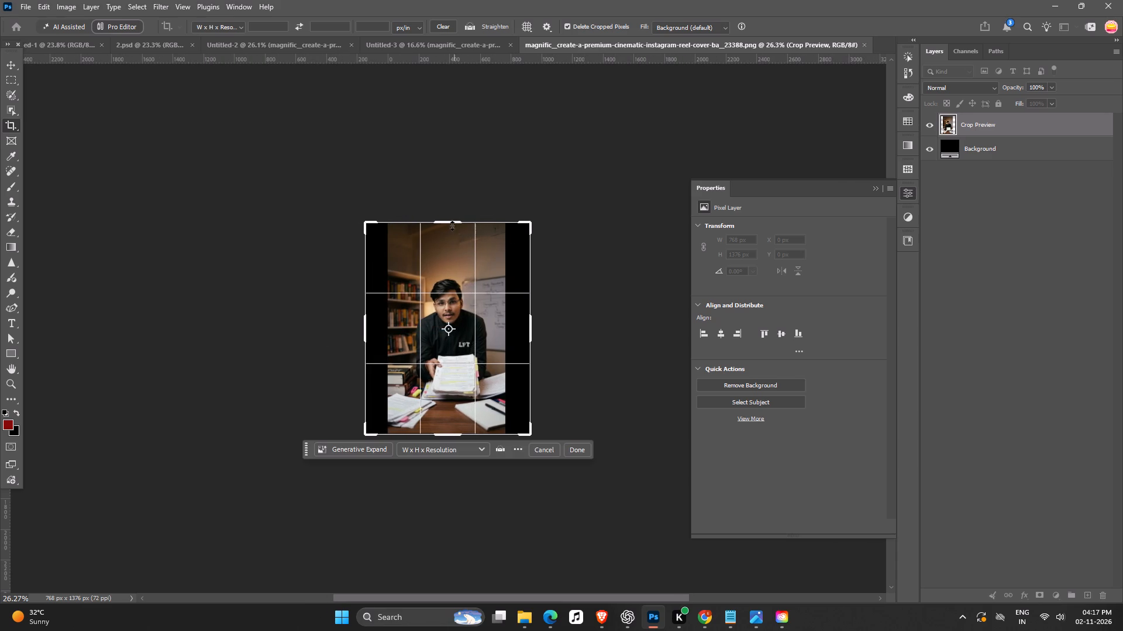
{"action": "left_click_drag", "start_coordinate": [452, 221], "coordinate": [466, 154]}
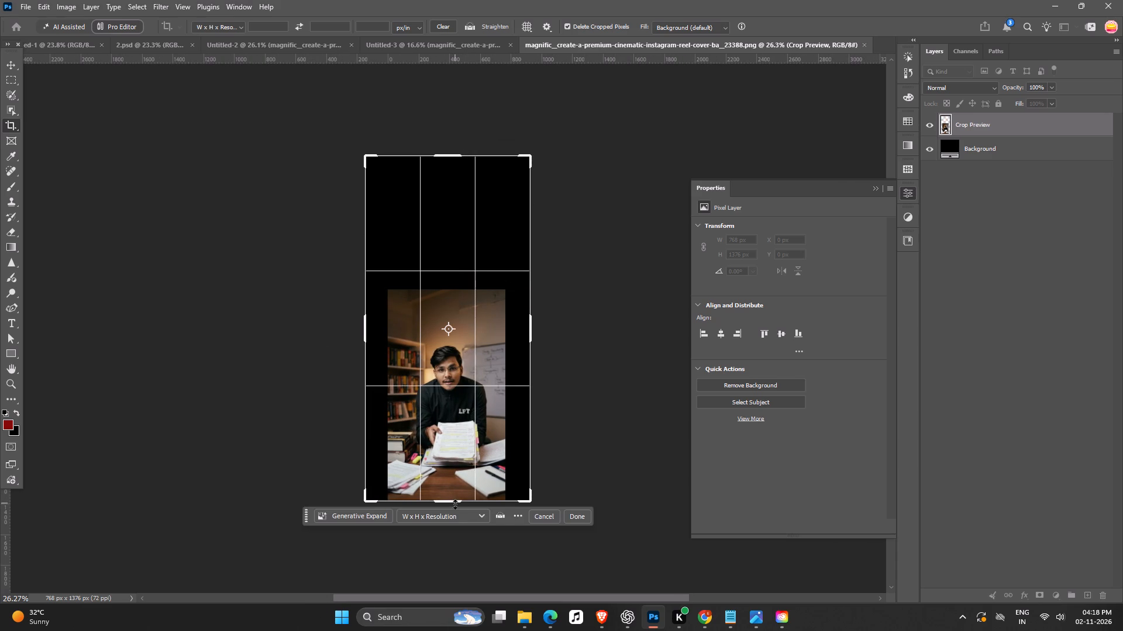
{"action": "left_click_drag", "start_coordinate": [455, 504], "coordinate": [457, 545]}
{"action": "left_click_drag", "start_coordinate": [363, 325], "coordinate": [358, 325]}
{"action": "left_click", "coordinate": [663, 31]}
{"action": "left_click", "coordinate": [670, 48]}
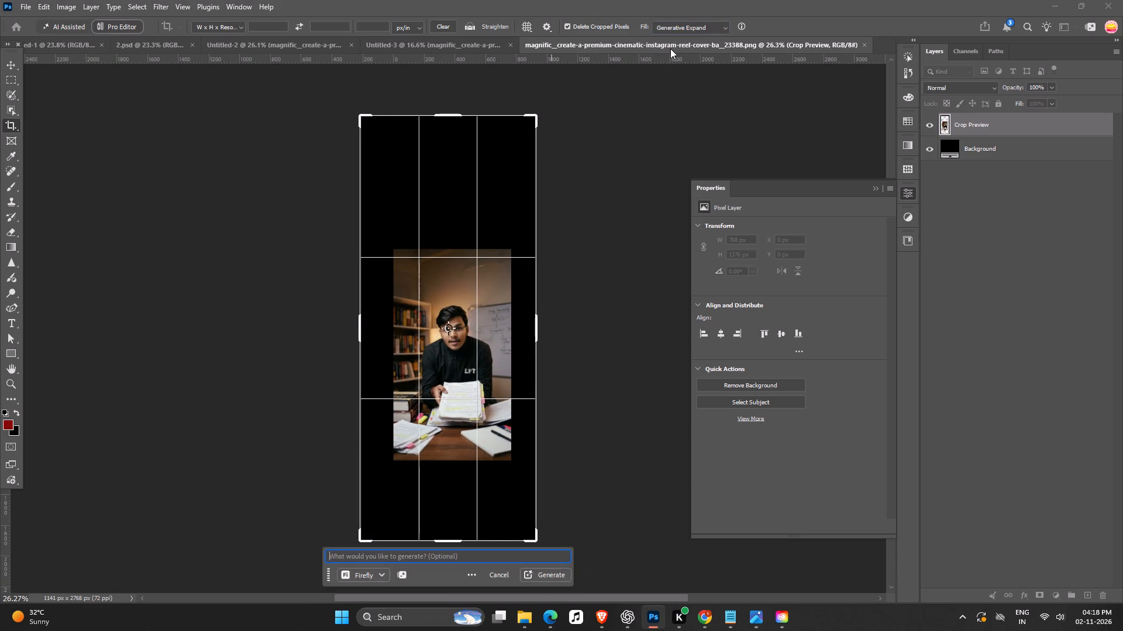
{"action": "key", "text": "Return"}
Switch to Magnific in the browser, close the open portrait and look through the generated reel cover creations.
{"action": "key", "text": "alt+Tab"}
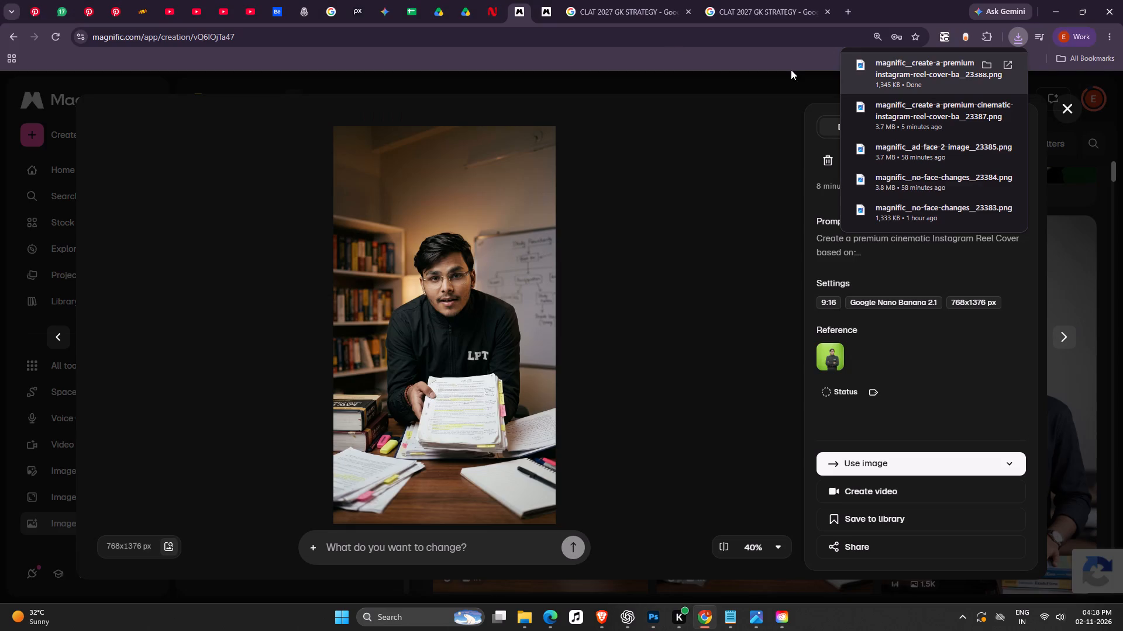
{"action": "left_click", "coordinate": [1065, 112]}
{"action": "scroll", "coordinate": [662, 448], "scroll_direction": "up", "scroll_amount": 20}
{"action": "scroll", "coordinate": [662, 448], "scroll_direction": "up", "scroll_amount": 4}
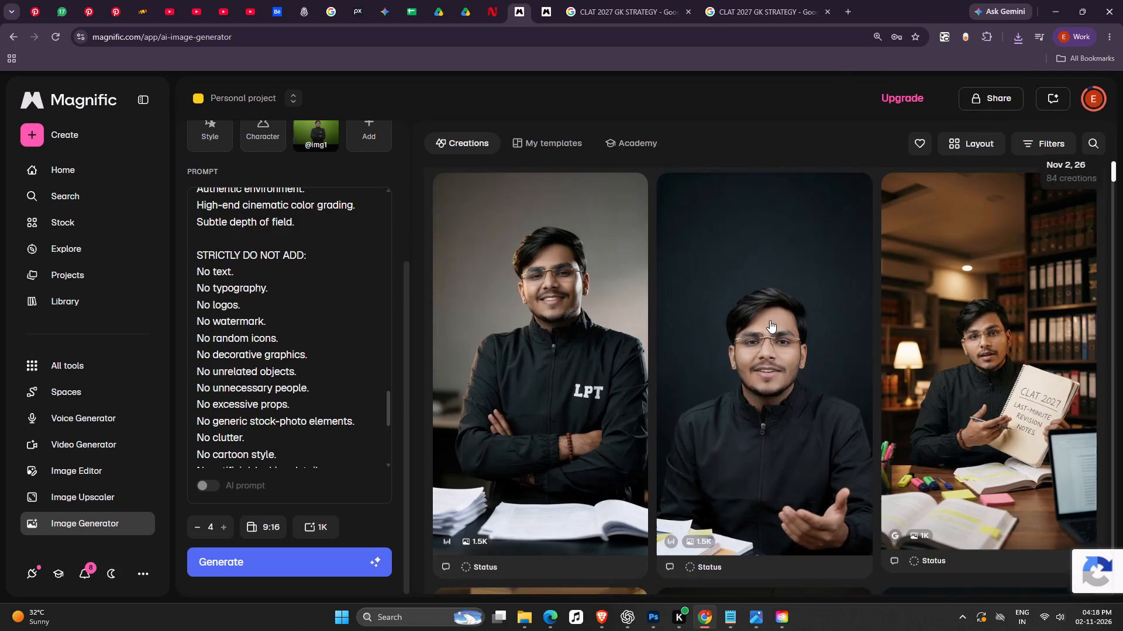
{"action": "scroll", "coordinate": [770, 321], "scroll_direction": "up", "scroll_amount": 8}
{"action": "scroll", "coordinate": [776, 325], "scroll_direction": "down", "scroll_amount": 2}
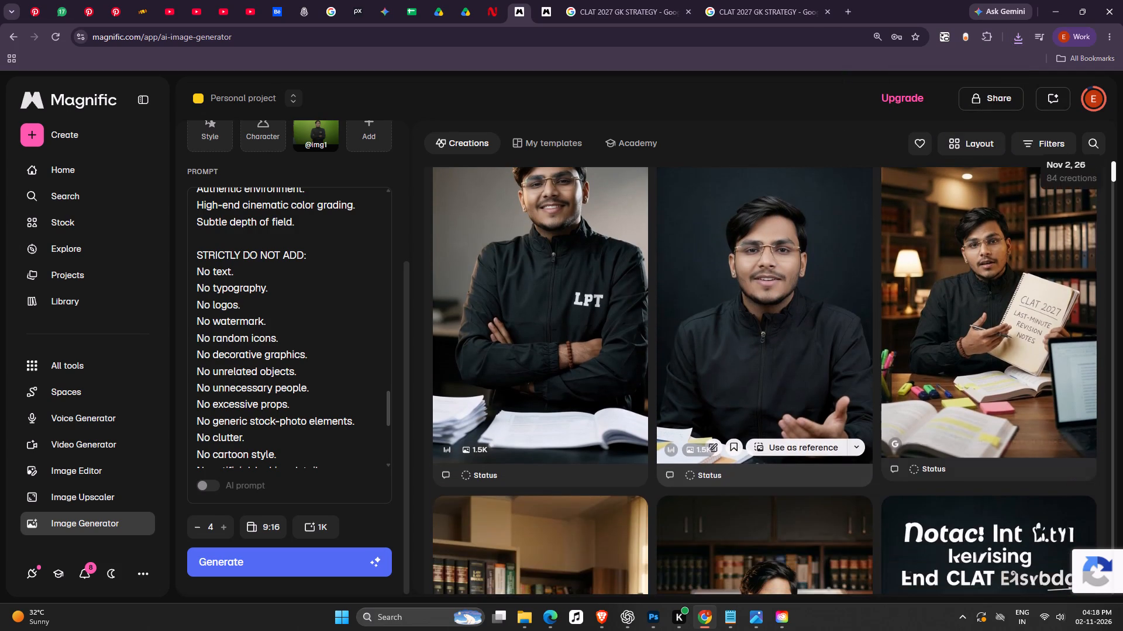
{"action": "scroll", "coordinate": [977, 469], "scroll_direction": "up", "scroll_amount": 2}
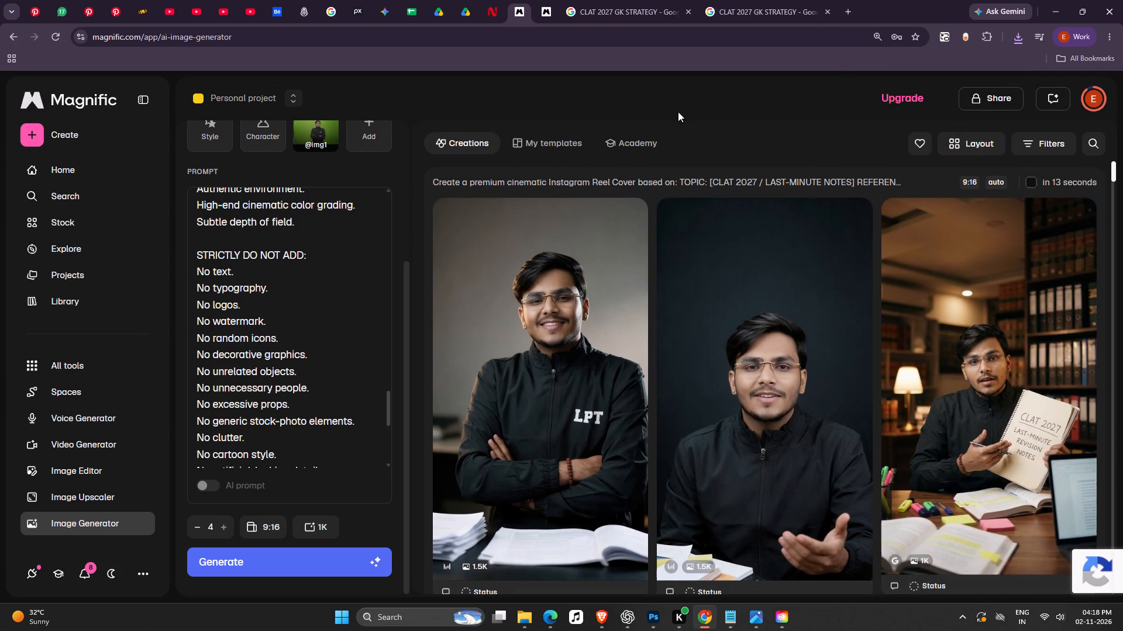
{"action": "scroll", "coordinate": [677, 313], "scroll_direction": "down", "scroll_amount": 2}
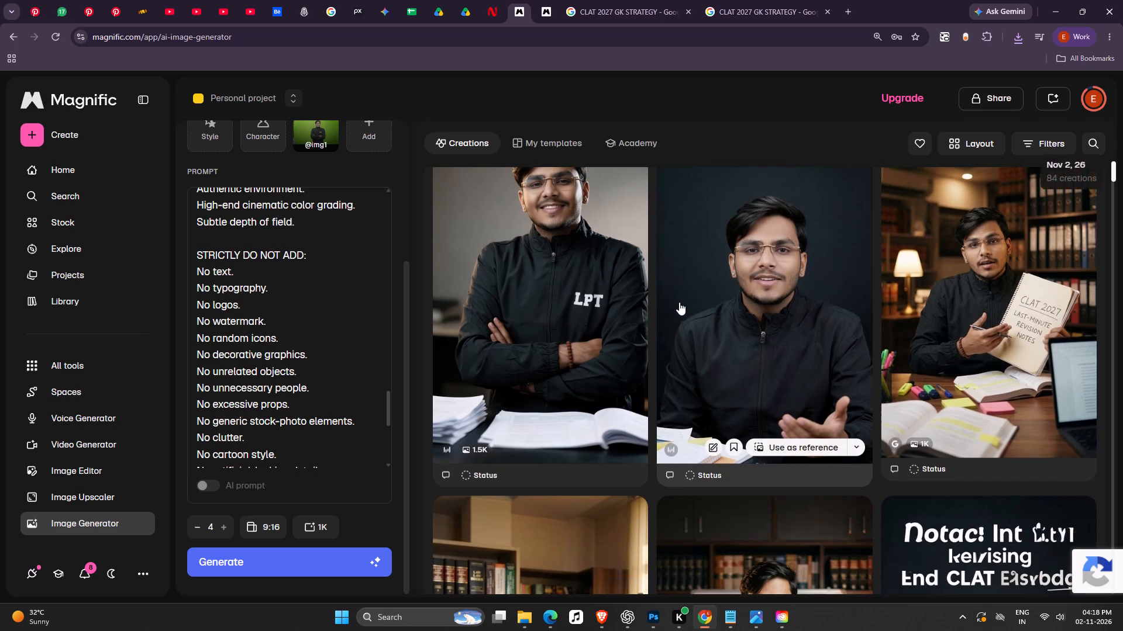
{"action": "scroll", "coordinate": [680, 301], "scroll_direction": "down", "scroll_amount": 5}
{"action": "scroll", "coordinate": [717, 427], "scroll_direction": "up", "scroll_amount": 7}
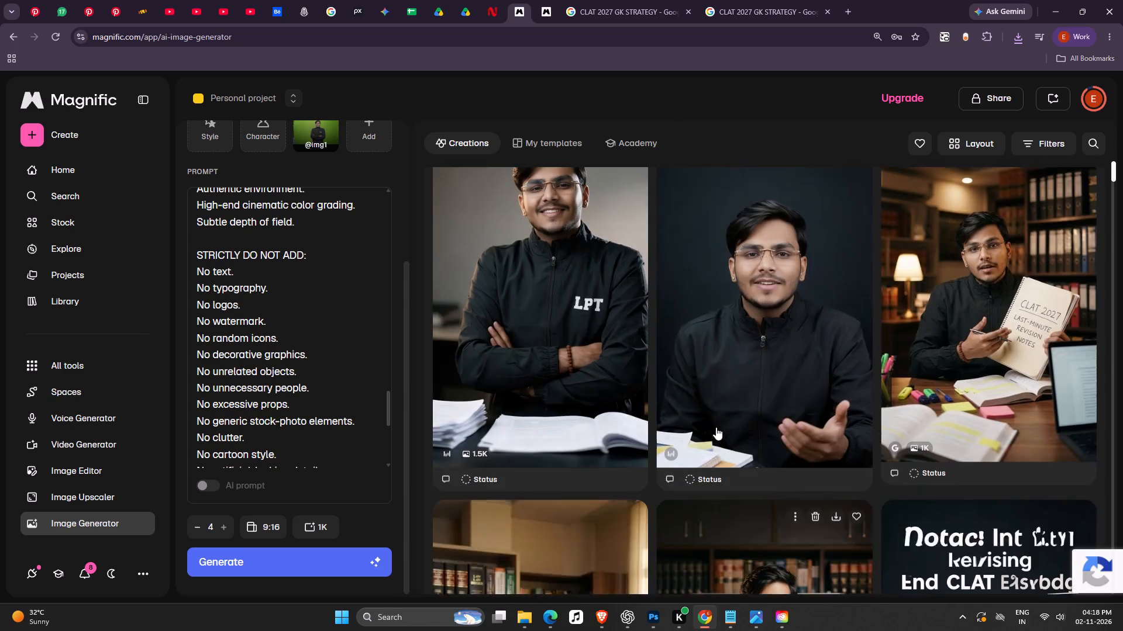
{"action": "scroll", "coordinate": [716, 427], "scroll_direction": "up", "scroll_amount": 8}
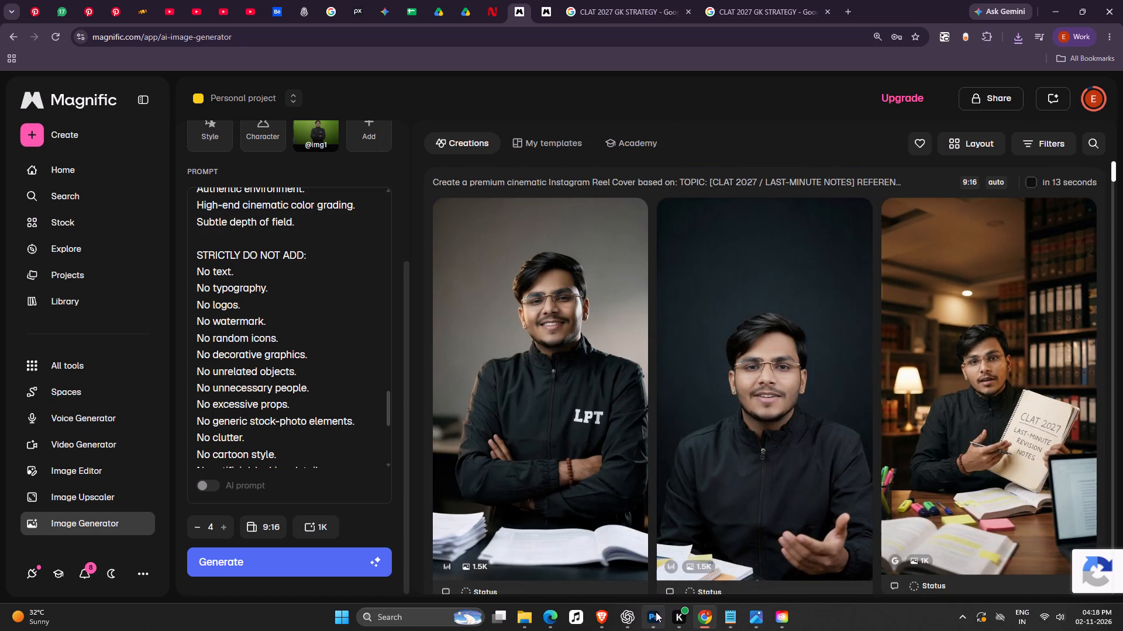
Return to Photoshop and choose the second Generative Expand variation.
{"action": "left_click", "coordinate": [656, 612]}
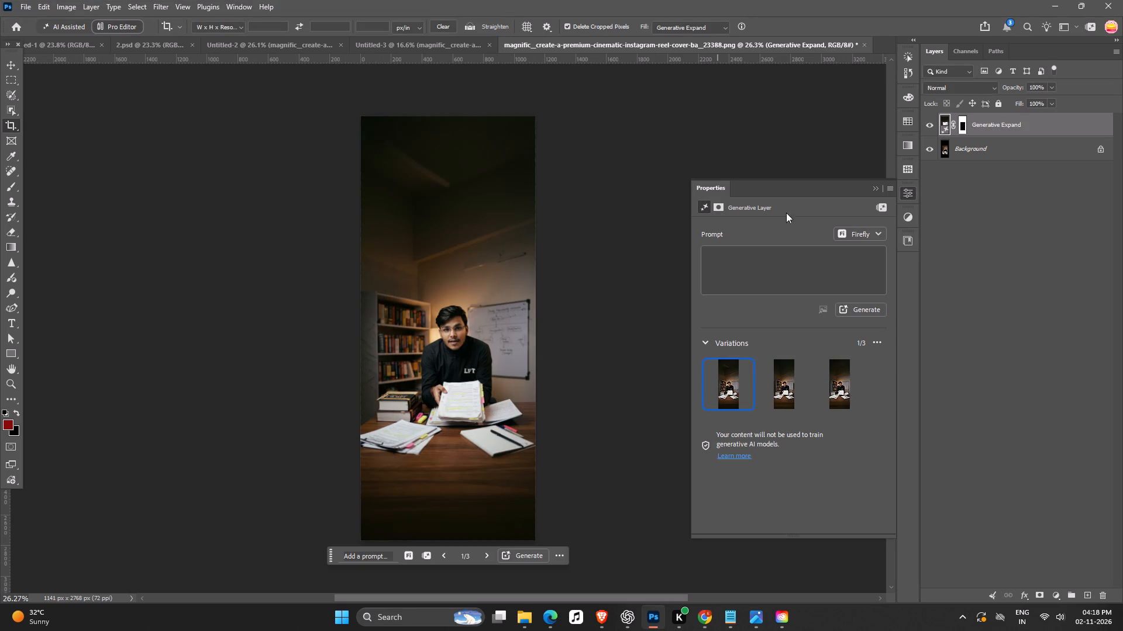
{"action": "left_click", "coordinate": [791, 397]}
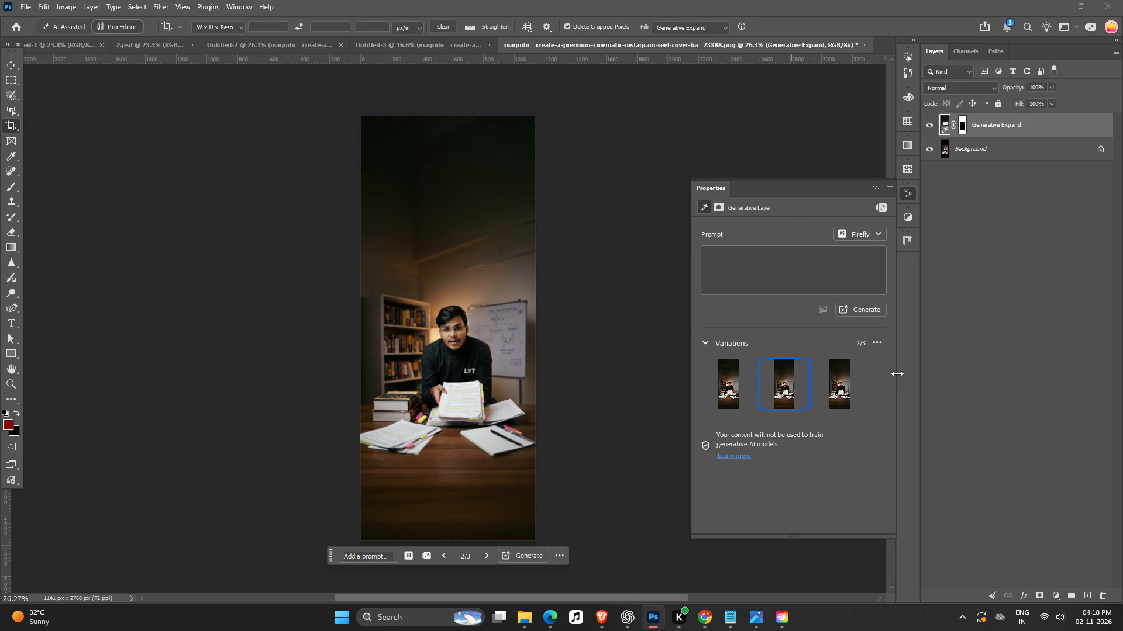
Unlock the background, combine it with the Generative Expand layer into one smart object and save the portrait contents.
{"action": "left_click", "coordinate": [1098, 154]}
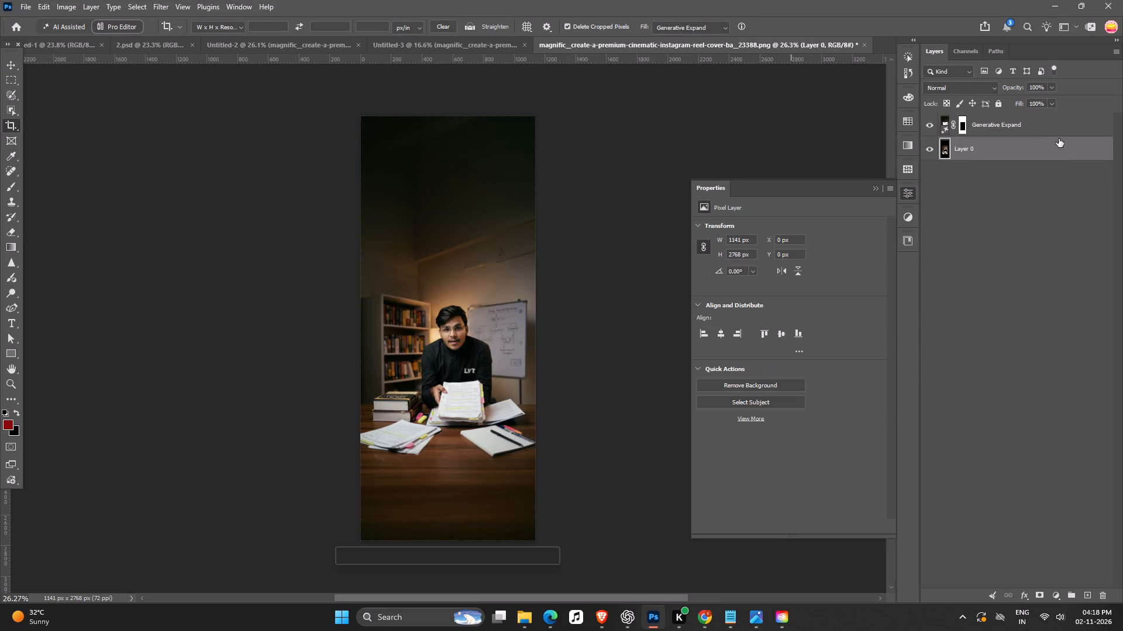
{"action": "left_click", "coordinate": [1053, 128], "text": "shift"}
{"action": "right_click", "coordinate": [1053, 128], "text": "shift"}
{"action": "left_click", "coordinate": [1074, 383]}
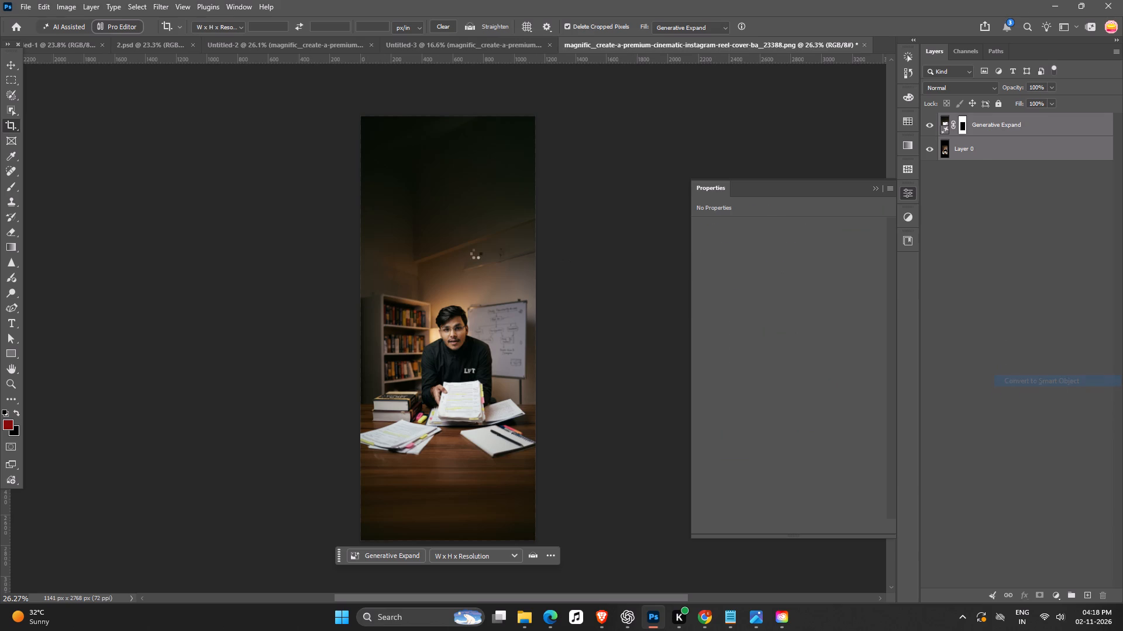
{"action": "key", "text": "ctrl+s"}
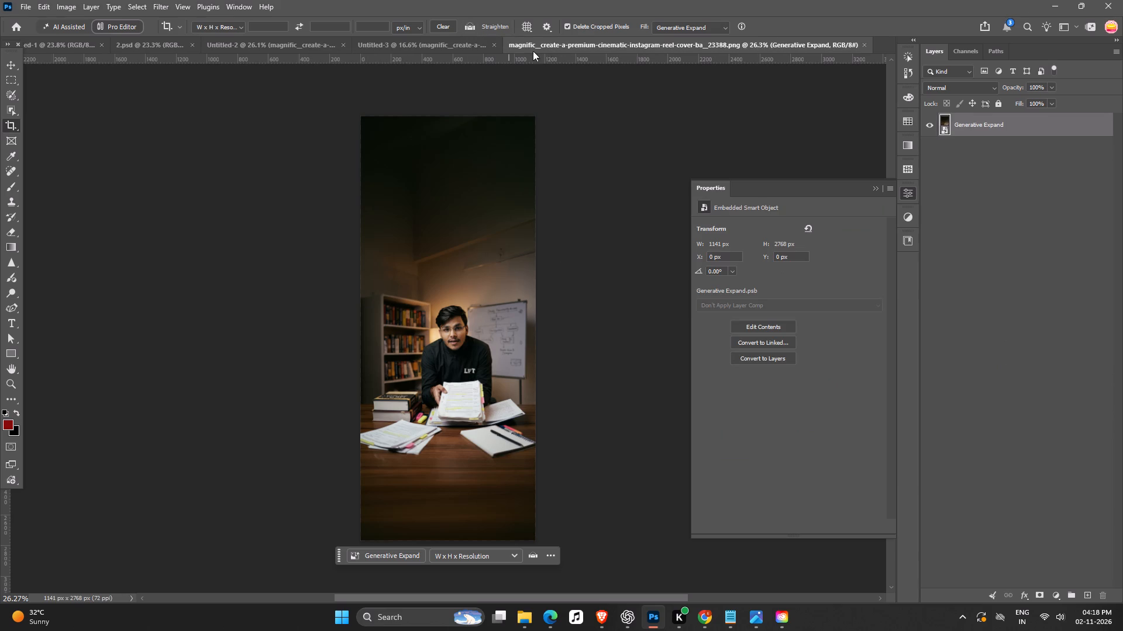
In Untitled-3, scale the expanded portrait smart object down to about 42%.
{"action": "left_click", "coordinate": [391, 50]}
{"action": "key", "text": "space"}
{"action": "key", "text": "space"}
{"action": "key", "text": "space"}
{"action": "left_click_drag", "start_coordinate": [453, 272], "coordinate": [413, 259]}
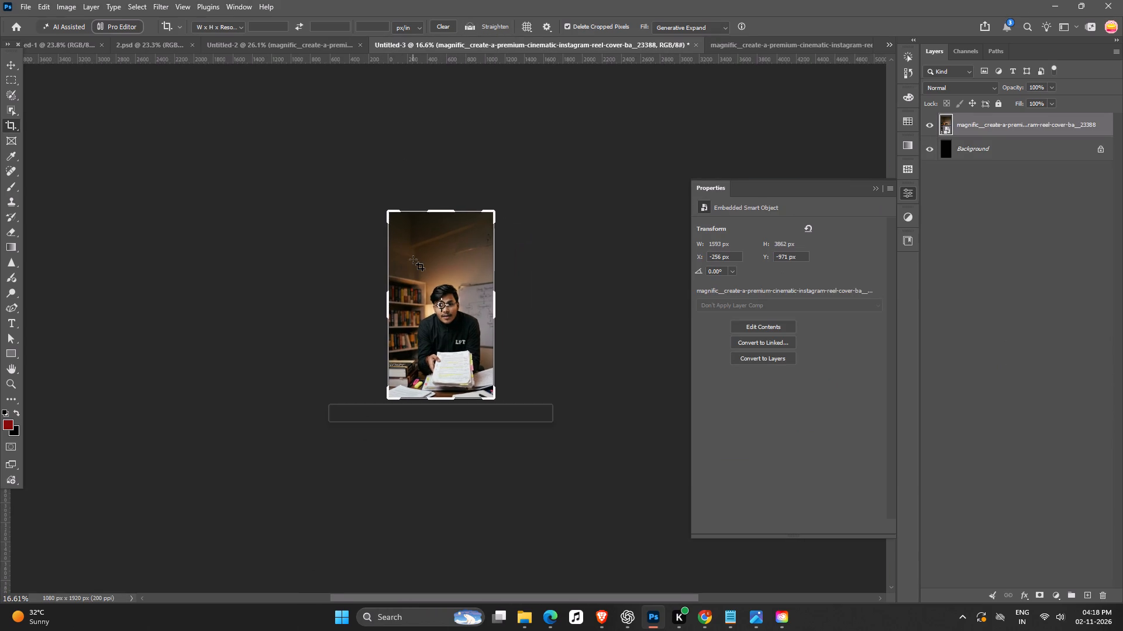
{"action": "key", "text": "v"}
{"action": "left_click_drag", "start_coordinate": [515, 115], "coordinate": [462, 129], "text": "alt"}
Move the scaled portrait down so the man sits in the lower half, centred horizontally on the canvas.
{"action": "scroll", "coordinate": [429, 344], "scroll_direction": "up", "scroll_amount": 4, "text": "ctrl"}
{"action": "key", "text": "space"}
{"action": "left_click_drag", "start_coordinate": [454, 343], "coordinate": [490, 333]}
{"action": "left_click_drag", "start_coordinate": [492, 348], "coordinate": [488, 358]}
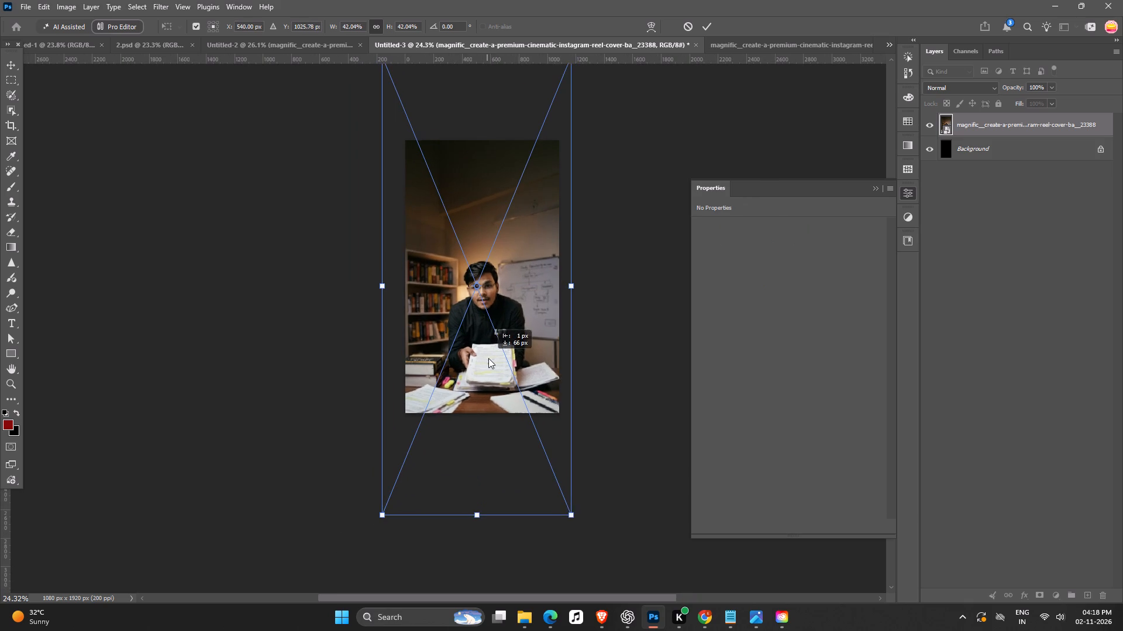
{"action": "left_click_drag", "start_coordinate": [488, 358], "coordinate": [488, 359]}
{"action": "key", "text": "space"}
{"action": "key", "text": "space"}
{"action": "left_click_drag", "start_coordinate": [532, 290], "coordinate": [513, 308]}
{"action": "left_click_drag", "start_coordinate": [513, 308], "coordinate": [507, 318]}
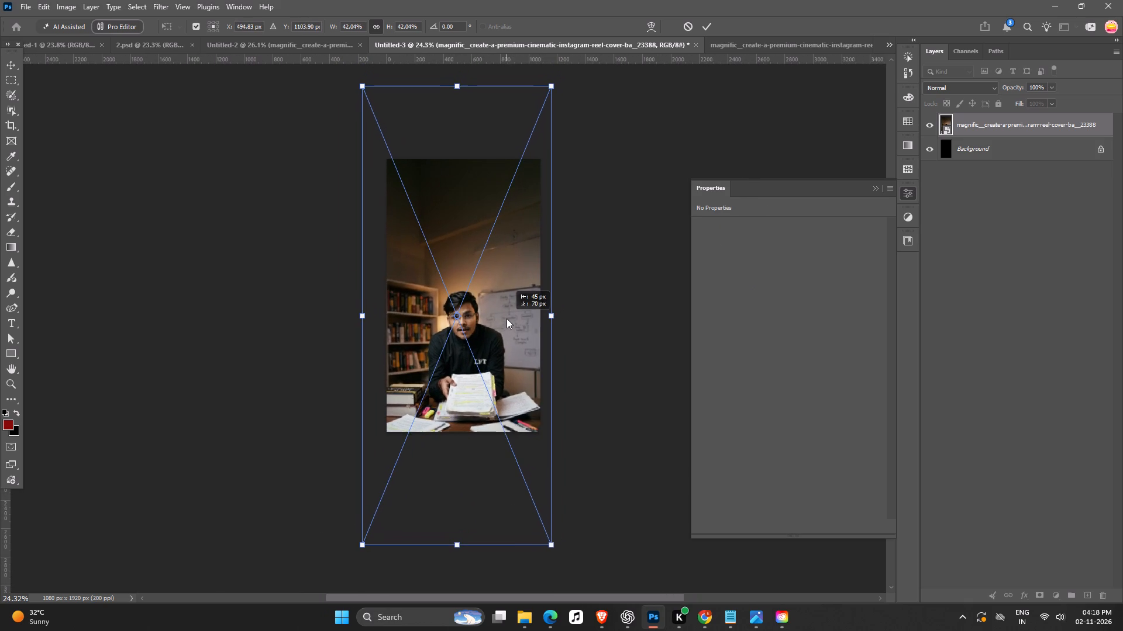
{"action": "left_click_drag", "start_coordinate": [507, 318], "coordinate": [510, 323]}
Enlarge the portrait slightly to about 1402 × 3399 px, shift it slightly up and left, and apply the transform.
{"action": "left_click_drag", "start_coordinate": [559, 93], "coordinate": [570, 91], "text": "alt"}
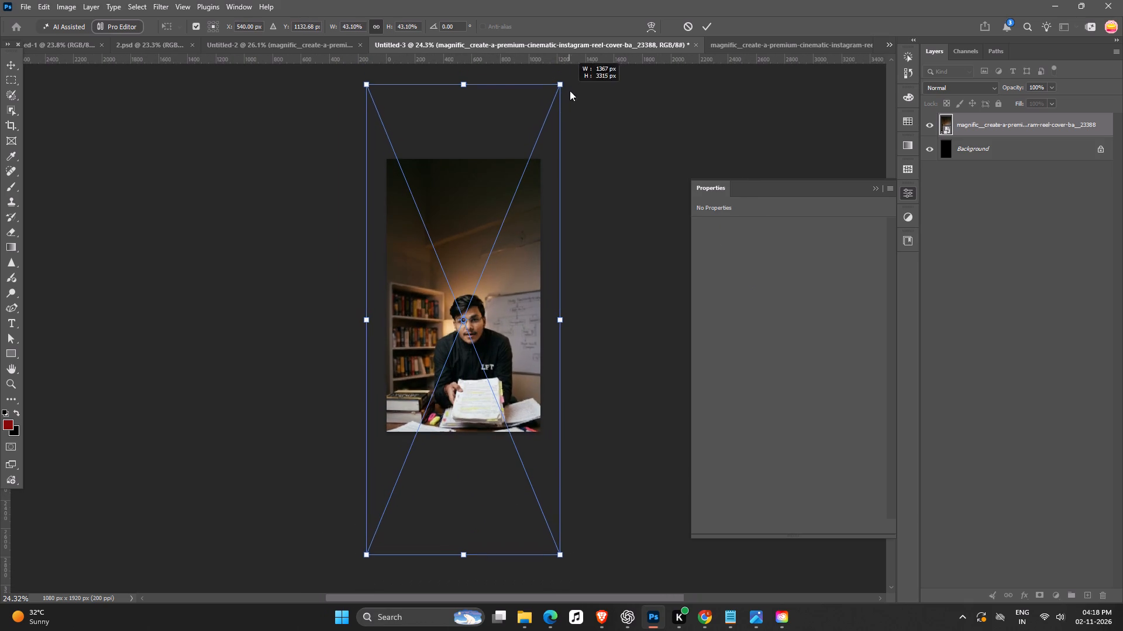
{"action": "left_click_drag", "start_coordinate": [570, 91], "coordinate": [579, 88], "text": "alt"}
{"action": "left_click_drag", "start_coordinate": [533, 256], "coordinate": [528, 249]}
{"action": "key", "text": "Return"}
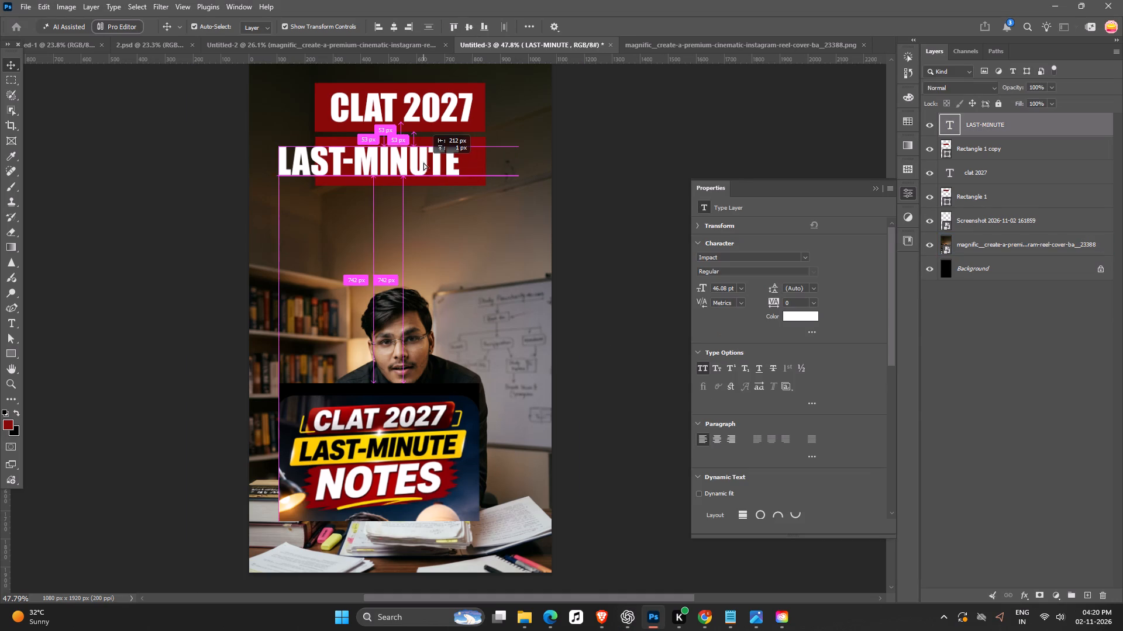
{"action": "left_click_drag", "start_coordinate": [423, 162], "coordinate": [454, 157]}
{"action": "left_click", "coordinate": [595, 200]}
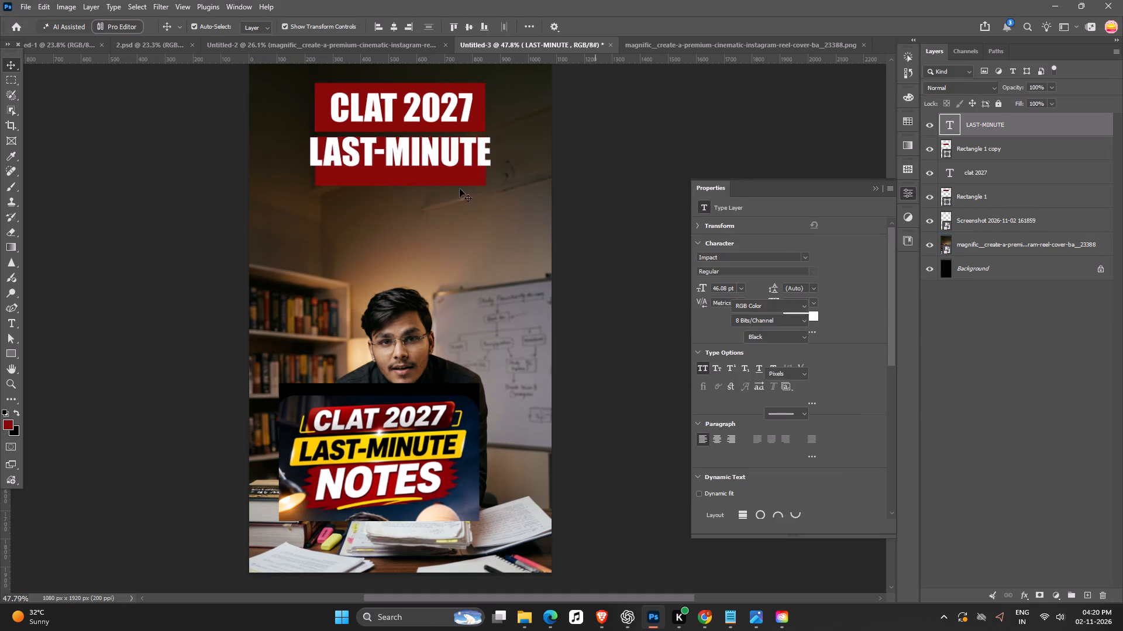
{"action": "left_click", "coordinate": [460, 185]}
{"action": "left_click", "coordinate": [650, 193]}
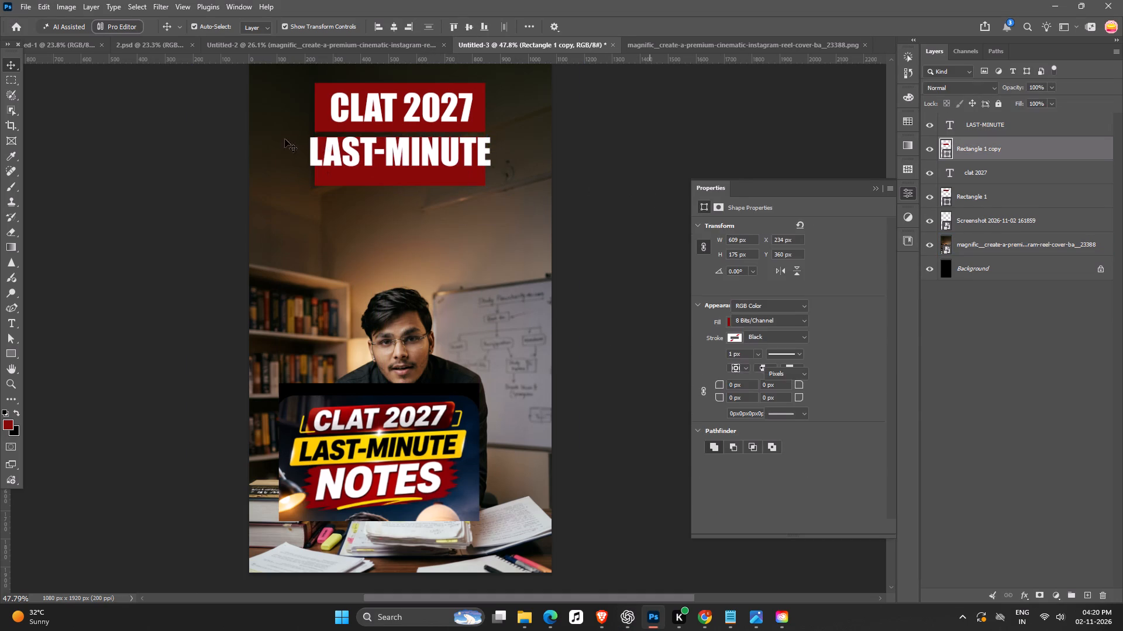
{"action": "left_click_drag", "start_coordinate": [408, 157], "coordinate": [407, 171]}
{"action": "left_click", "coordinate": [599, 207]}
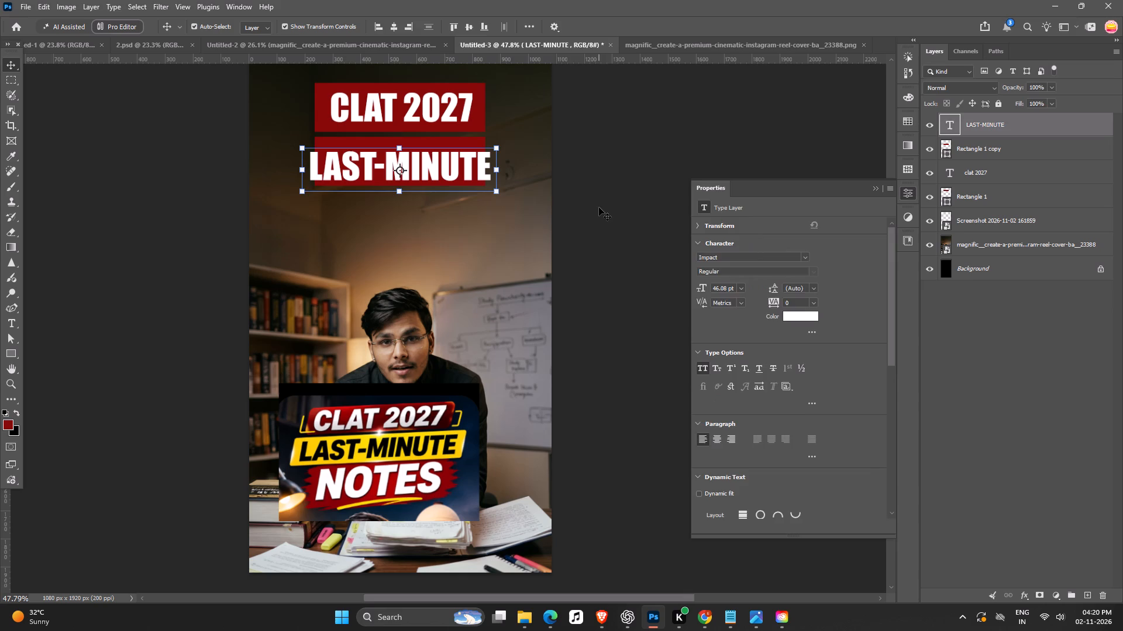
Delete the duplicate red rectangle behind LAST-MINUTE.
{"action": "left_click", "coordinate": [398, 145]}
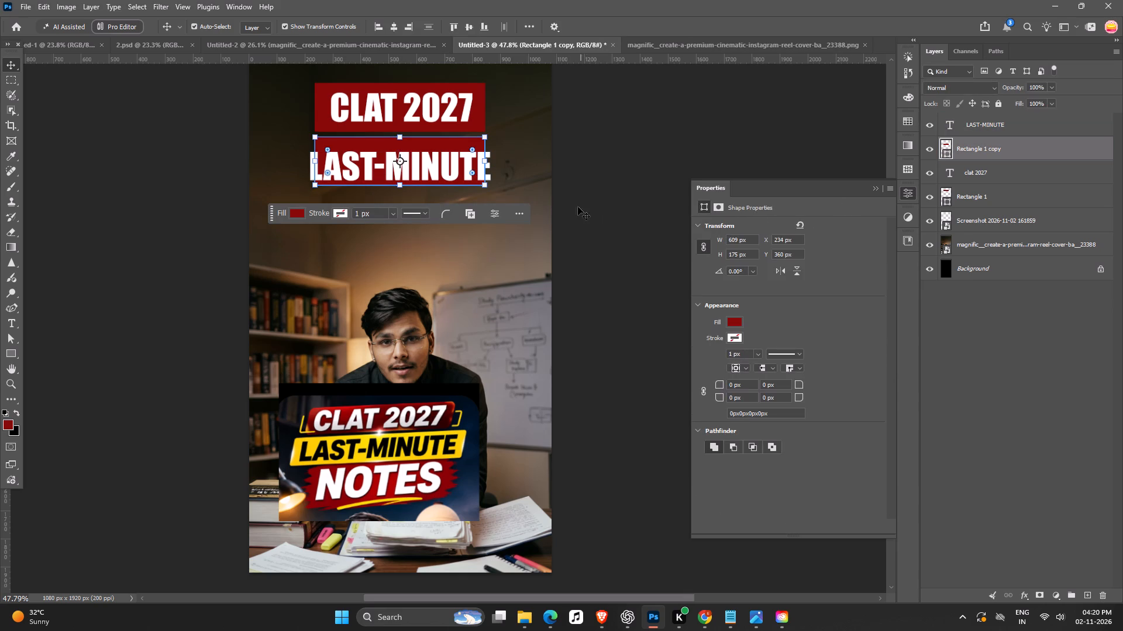
{"action": "left_click", "coordinate": [623, 203]}
{"action": "left_click", "coordinate": [461, 138]}
{"action": "key", "text": "Delete"}
Enlarge the LAST-MINUTE text to about 60 pt and place it directly beneath the CLAT 2027 bar.
{"action": "left_click_drag", "start_coordinate": [593, 183], "coordinate": [589, 176]}
{"action": "left_click", "coordinate": [460, 171]}
{"action": "left_click_drag", "start_coordinate": [498, 147], "coordinate": [509, 144], "text": "alt"}
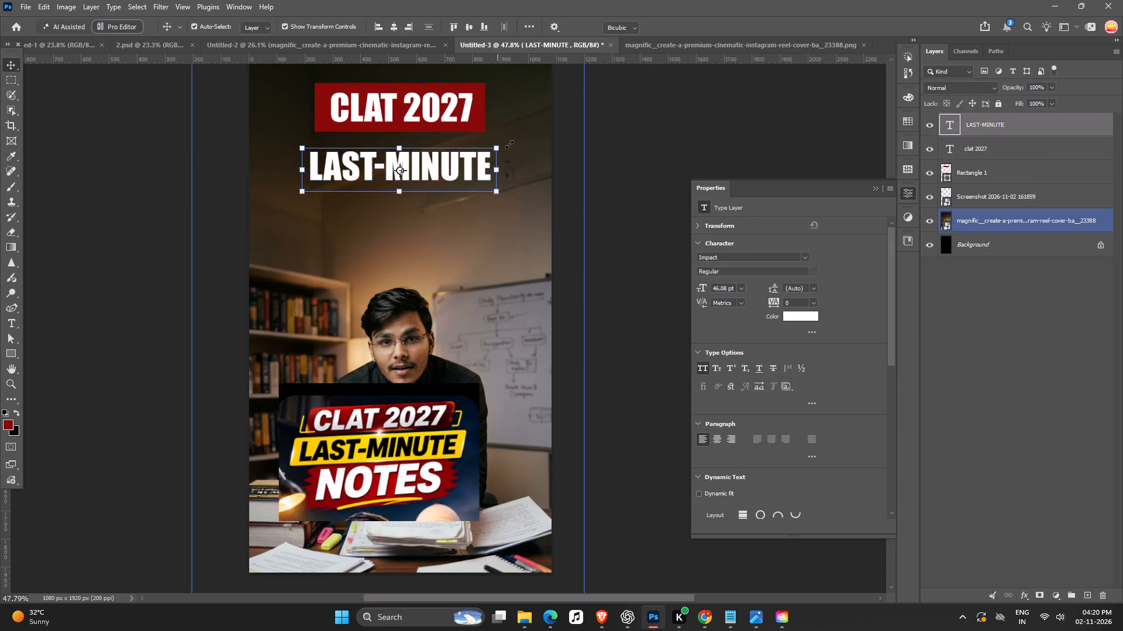
{"action": "left_click_drag", "start_coordinate": [509, 144], "coordinate": [527, 135], "text": "alt"}
{"action": "left_click_drag", "start_coordinate": [461, 170], "coordinate": [461, 161]}
{"action": "key", "text": "Return"}
Duplicate the LAST-MINUTE text below itself and replace the copy's wording with the cut NOTES text.
{"action": "left_click_drag", "start_coordinate": [460, 162], "coordinate": [460, 223], "text": "alt"}
{"action": "double_click", "coordinate": [461, 223]}
{"action": "key", "text": "ctrl+BackSpace"}
{"action": "key", "text": "ctrl+BackSpace"}
{"action": "key", "text": "ctrl+v"}
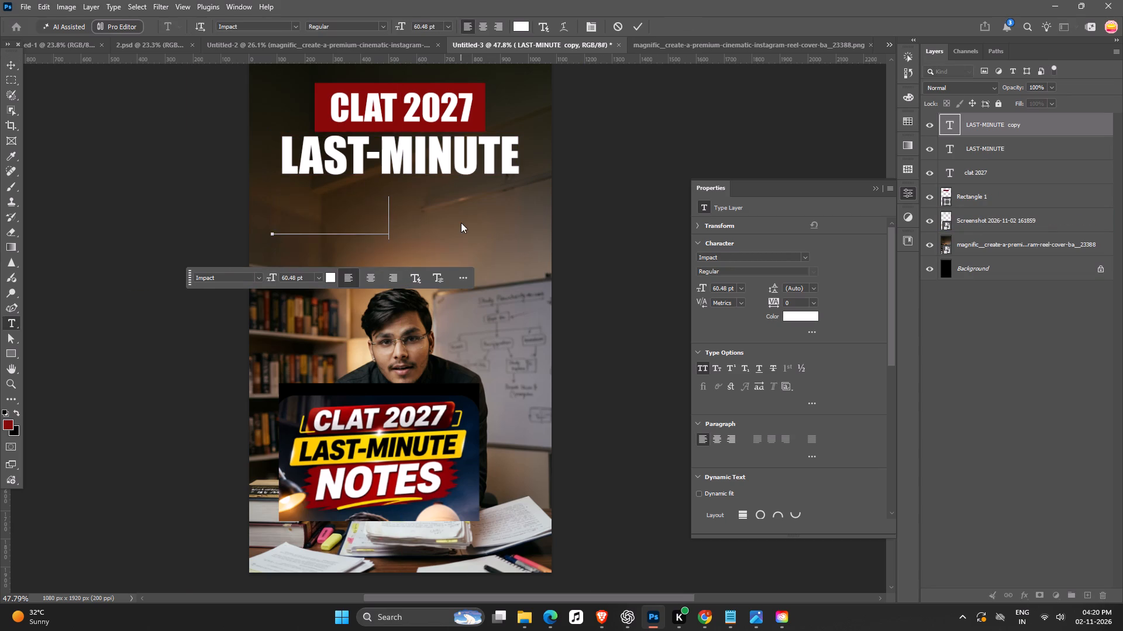
{"action": "key", "text": "Return"}
Enlarge the NOTES text to about 100 pt and centre it beneath LAST-MINUTE.
{"action": "left_click_drag", "start_coordinate": [393, 194], "coordinate": [440, 188], "text": "alt"}
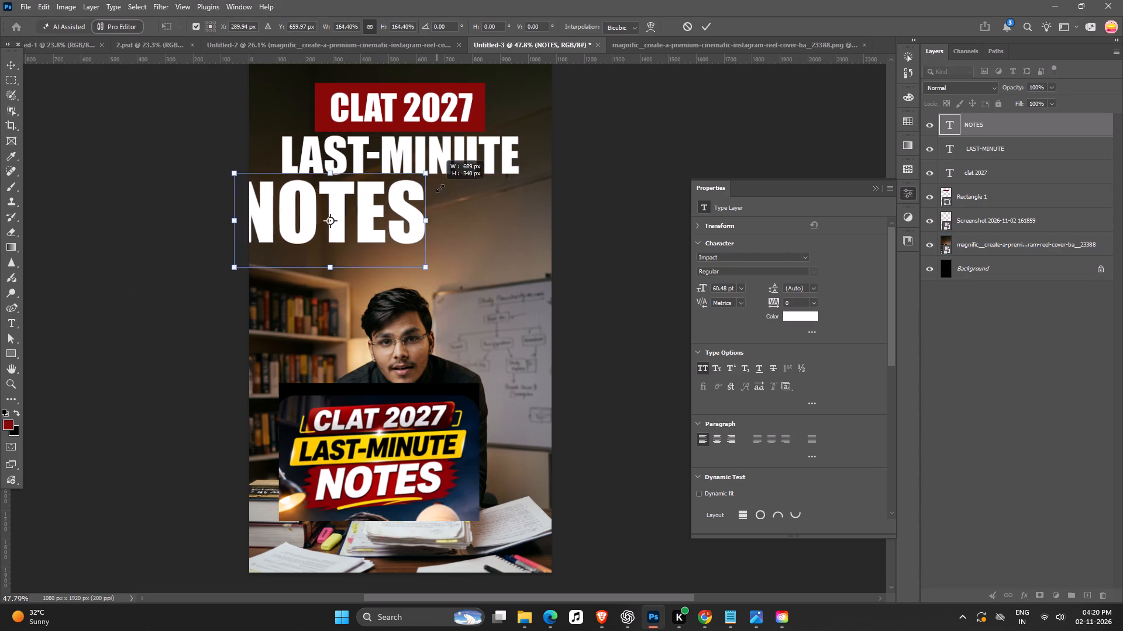
{"action": "left_click_drag", "start_coordinate": [440, 188], "coordinate": [438, 188], "text": "alt"}
{"action": "left_click_drag", "start_coordinate": [405, 219], "coordinate": [474, 223]}
{"action": "key", "text": "Return"}
{"action": "left_click", "coordinate": [660, 157]}
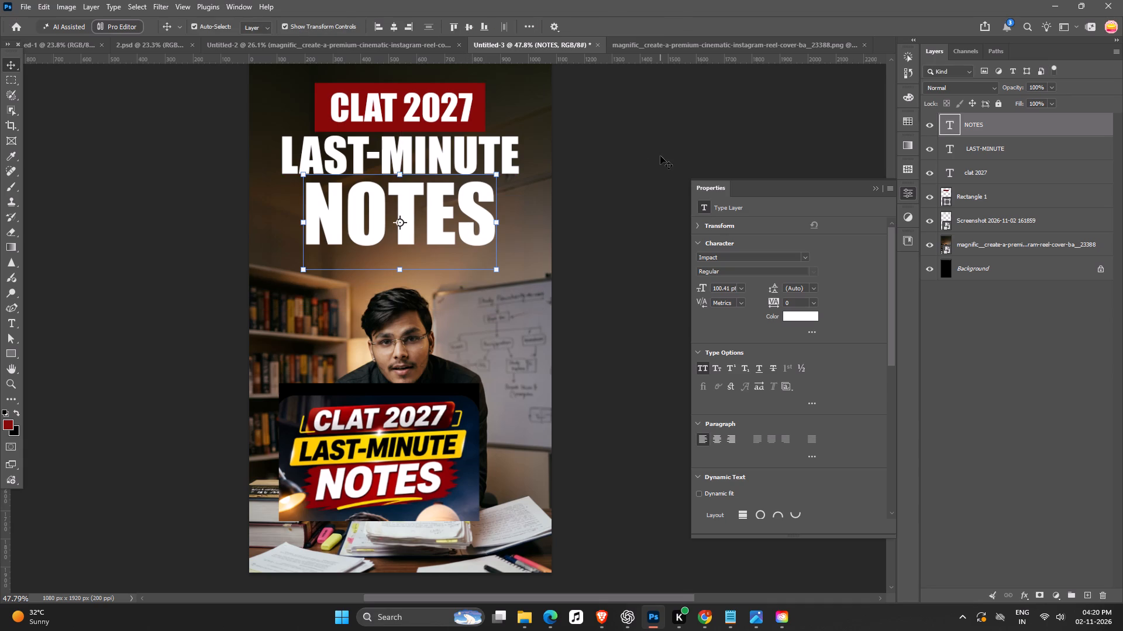
Duplicate the CLAT 2027 red rectangle behind LAST-MINUTE and widen it on both sides to about 943 px.
{"action": "left_click_drag", "start_coordinate": [474, 113], "coordinate": [478, 161], "text": "alt"}
{"action": "left_click_drag", "start_coordinate": [485, 151], "coordinate": [528, 147], "text": "shift"}
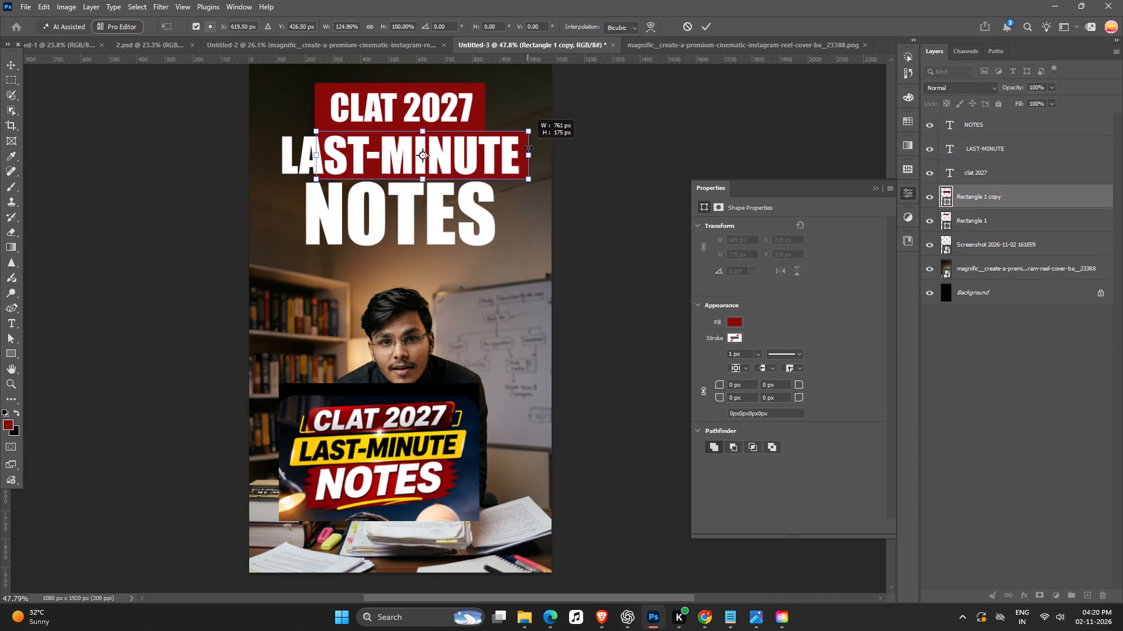
{"action": "left_click_drag", "start_coordinate": [528, 147], "coordinate": [529, 147], "text": "shift"}
{"action": "left_click_drag", "start_coordinate": [319, 154], "coordinate": [267, 156], "text": "shift"}
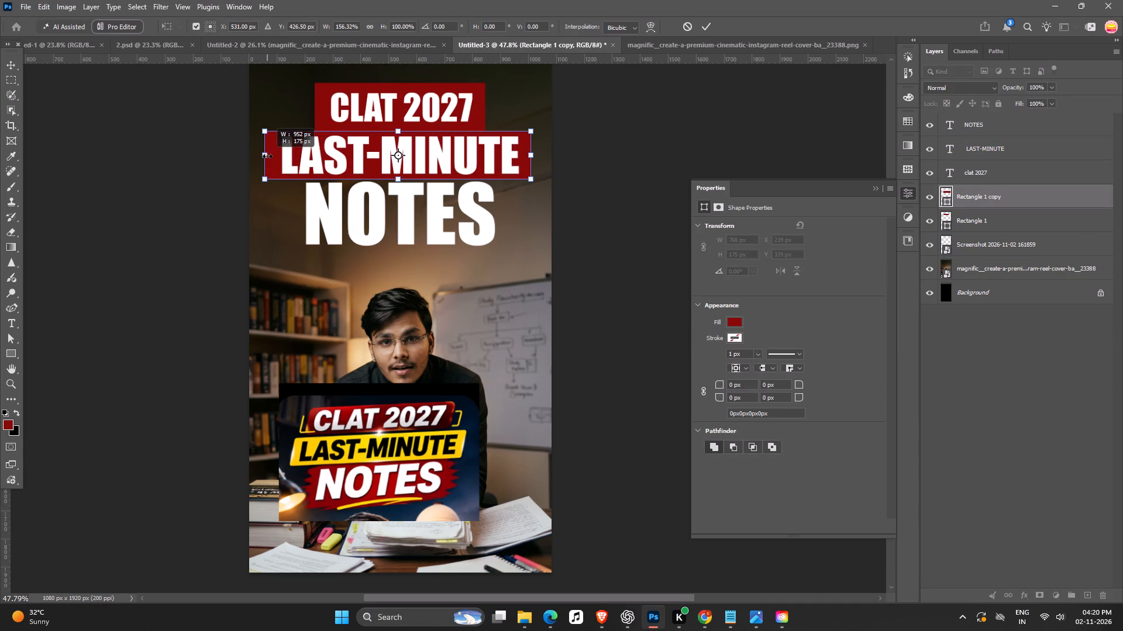
{"action": "left_click_drag", "start_coordinate": [267, 156], "coordinate": [270, 157], "text": "shift"}
{"action": "key", "text": "Return"}
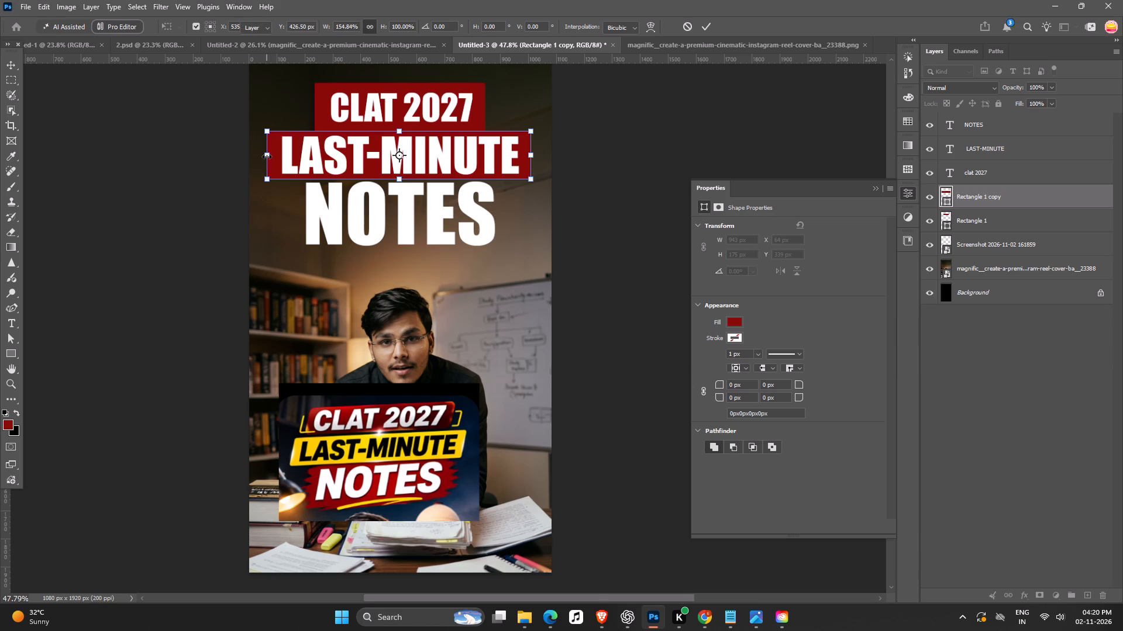
Fill the LAST-MINUTE rectangle with yellow fedb02 sampled from the yellow bar in the reference title.
{"action": "left_click", "coordinate": [943, 189]}
{"action": "left_click_drag", "start_coordinate": [943, 189], "coordinate": [942, 197]}
{"action": "left_click", "coordinate": [366, 440]}
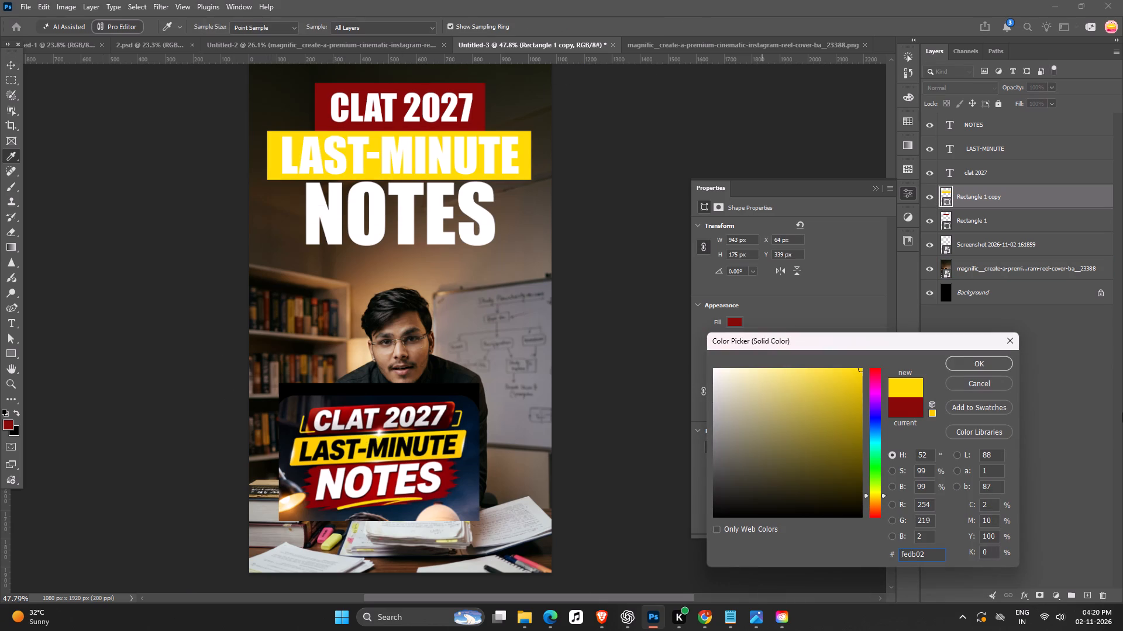
{"action": "left_click", "coordinate": [976, 367]}
{"action": "left_click", "coordinate": [642, 126]}
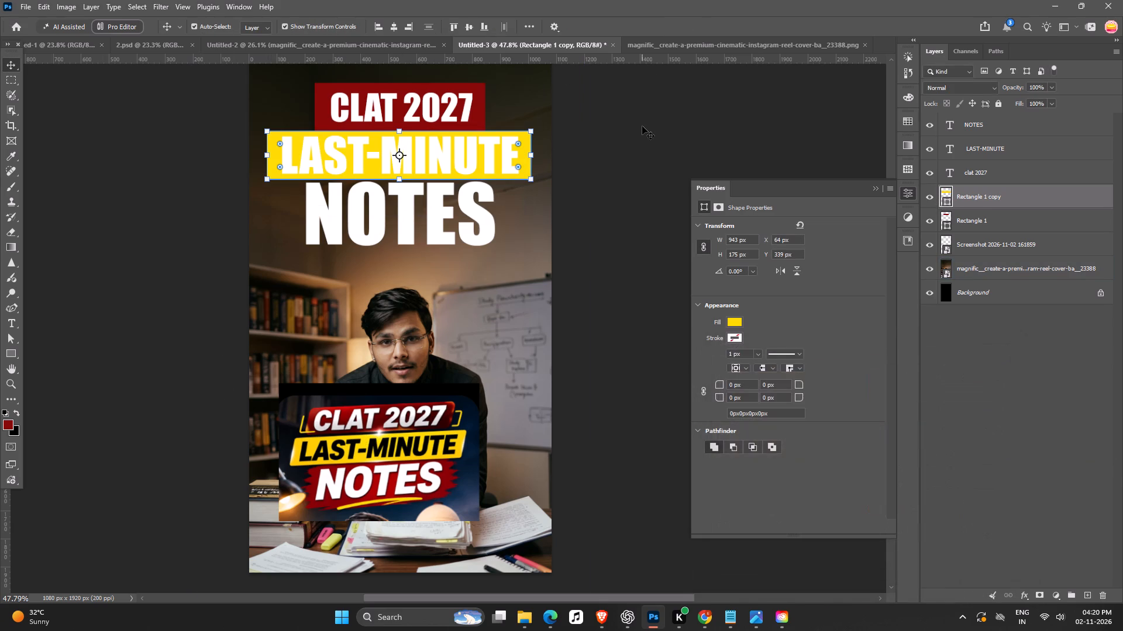
Change the LAST-MINUTE text colour to black.
{"action": "left_click", "coordinate": [428, 156]}
{"action": "left_click", "coordinate": [796, 313]}
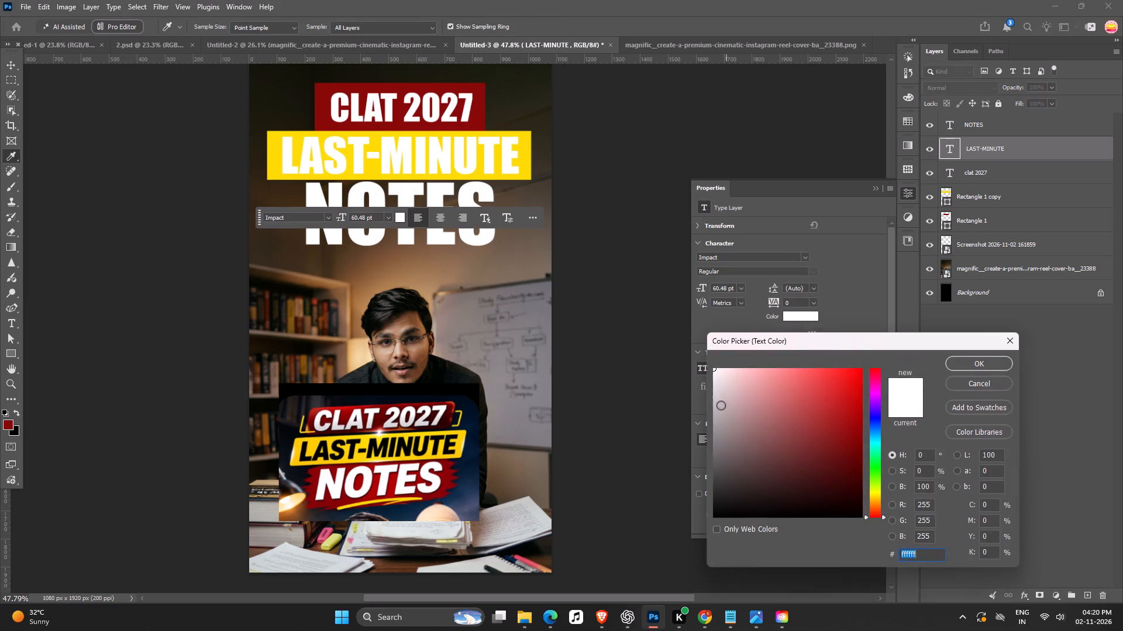
{"action": "left_click_drag", "start_coordinate": [729, 455], "coordinate": [605, 620]}
{"action": "left_click", "coordinate": [997, 359]}
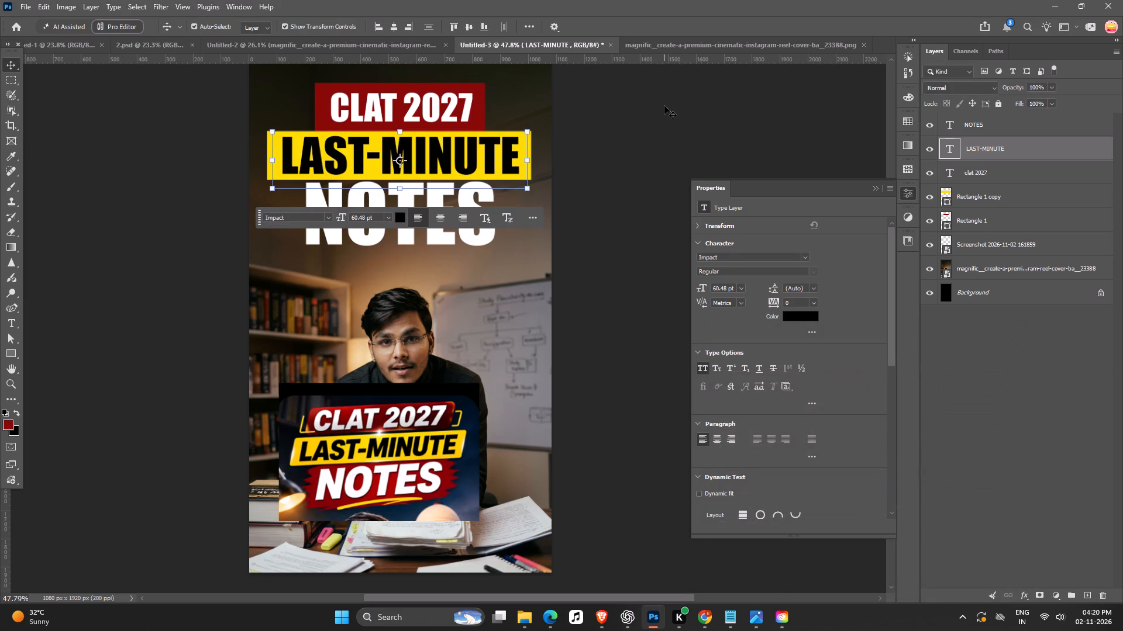
{"action": "left_click", "coordinate": [664, 106]}
Examine the proportions of the three title lines against the full cover and the reference title.
{"action": "key", "text": "space"}
{"action": "left_click_drag", "start_coordinate": [383, 248], "coordinate": [399, 305]}
{"action": "scroll", "coordinate": [422, 289], "scroll_direction": "down", "scroll_amount": 7, "text": "ctrl"}
{"action": "key", "text": "space"}
{"action": "key", "text": "space"}
{"action": "left_click_drag", "start_coordinate": [436, 340], "coordinate": [492, 268]}
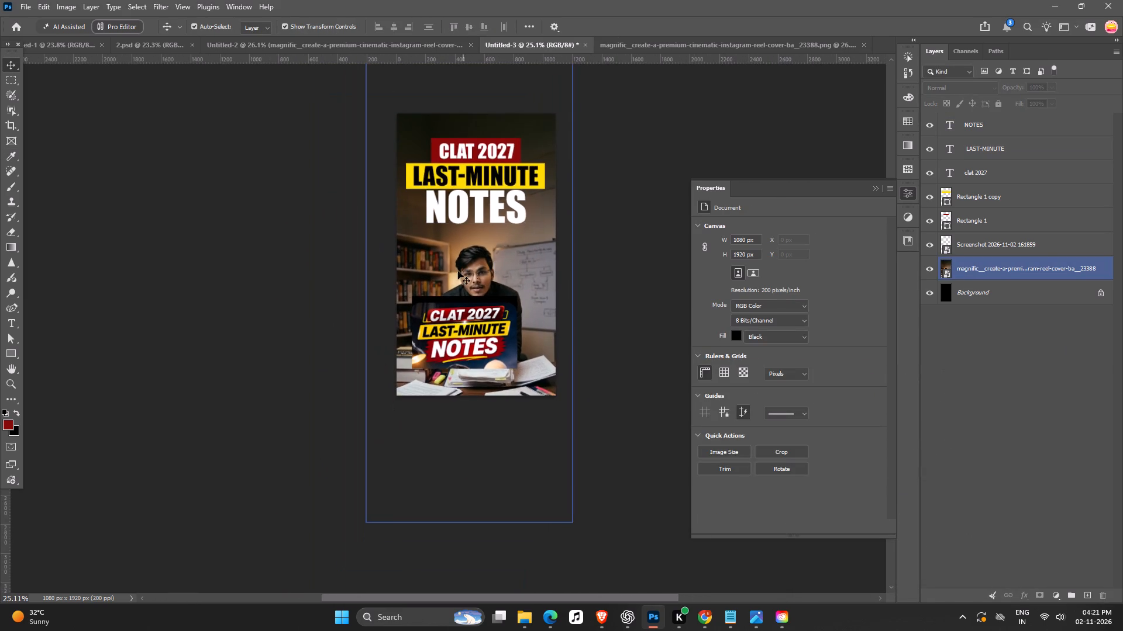
{"action": "scroll", "coordinate": [473, 277], "scroll_direction": "up", "scroll_amount": 2, "text": "ctrl"}
{"action": "key", "text": "space"}
{"action": "left_click_drag", "start_coordinate": [473, 277], "coordinate": [407, 295]}
{"action": "scroll", "coordinate": [458, 179], "scroll_direction": "up", "scroll_amount": 2, "text": "ctrl"}
{"action": "key", "text": "space"}
{"action": "left_click_drag", "start_coordinate": [404, 299], "coordinate": [433, 299]}
{"action": "scroll", "coordinate": [494, 275], "scroll_direction": "up", "scroll_amount": 2, "text": "ctrl"}
{"action": "key", "text": "space"}
{"action": "key", "text": "space"}
{"action": "key", "text": "space"}
{"action": "key", "text": "space"}
{"action": "key", "text": "space"}
{"action": "key", "text": "space"}
{"action": "key", "text": "space"}
{"action": "key", "text": "space"}
{"action": "key", "text": "space"}
{"action": "key", "text": "space"}
{"action": "key", "text": "space"}
{"action": "key", "text": "space"}
{"action": "key", "text": "space"}
{"action": "key", "text": "space"}
{"action": "key", "text": "space"}
{"action": "key", "text": "space"}
{"action": "key", "text": "space"}
{"action": "left_click_drag", "start_coordinate": [494, 275], "coordinate": [510, 310]}
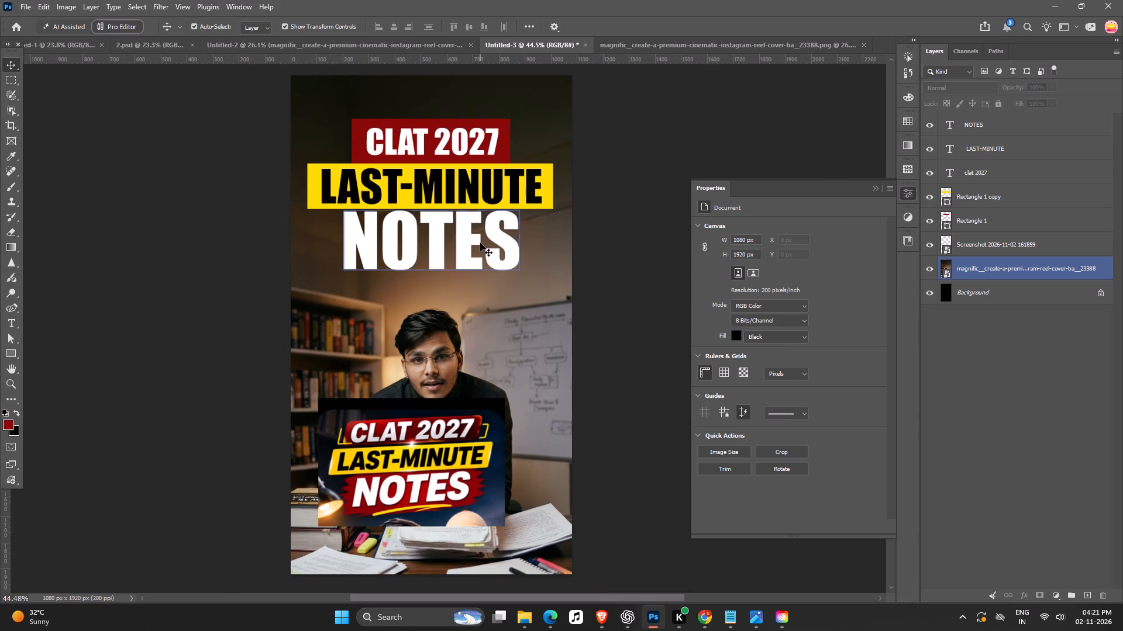
Reduce the NOTES text to about 89 pt and recentre it beneath the yellow bar.
{"action": "left_click", "coordinate": [480, 243]}
{"action": "left_click_drag", "start_coordinate": [522, 204], "coordinate": [511, 208], "text": "alt"}
{"action": "left_click_drag", "start_coordinate": [459, 256], "coordinate": [463, 258]}
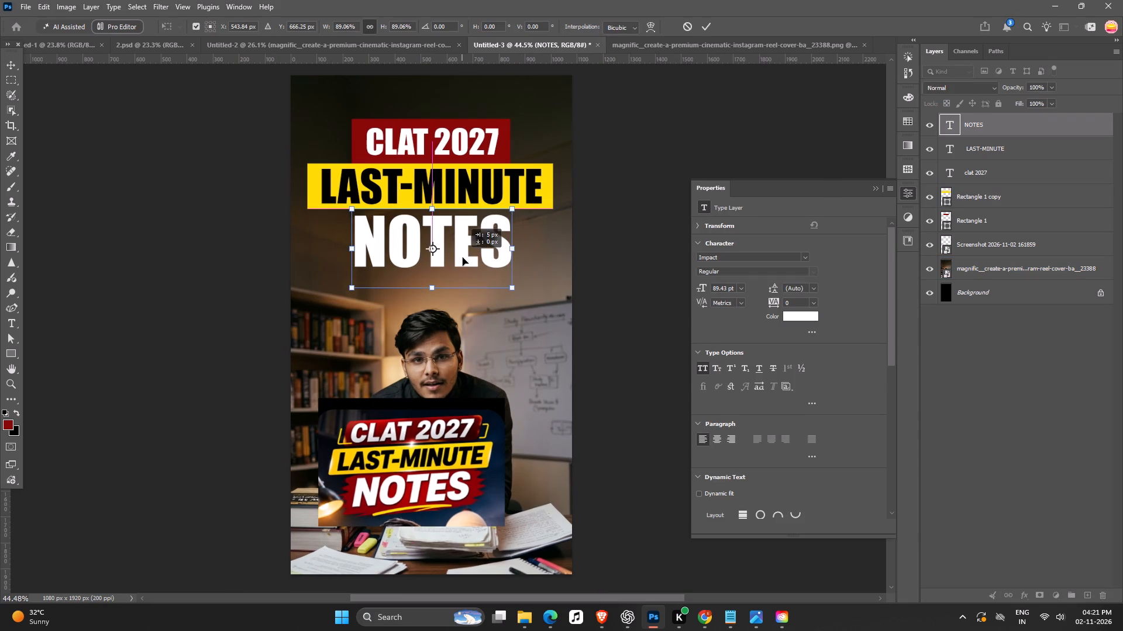
{"action": "left_click_drag", "start_coordinate": [463, 258], "coordinate": [464, 258]}
{"action": "key", "text": "Return"}
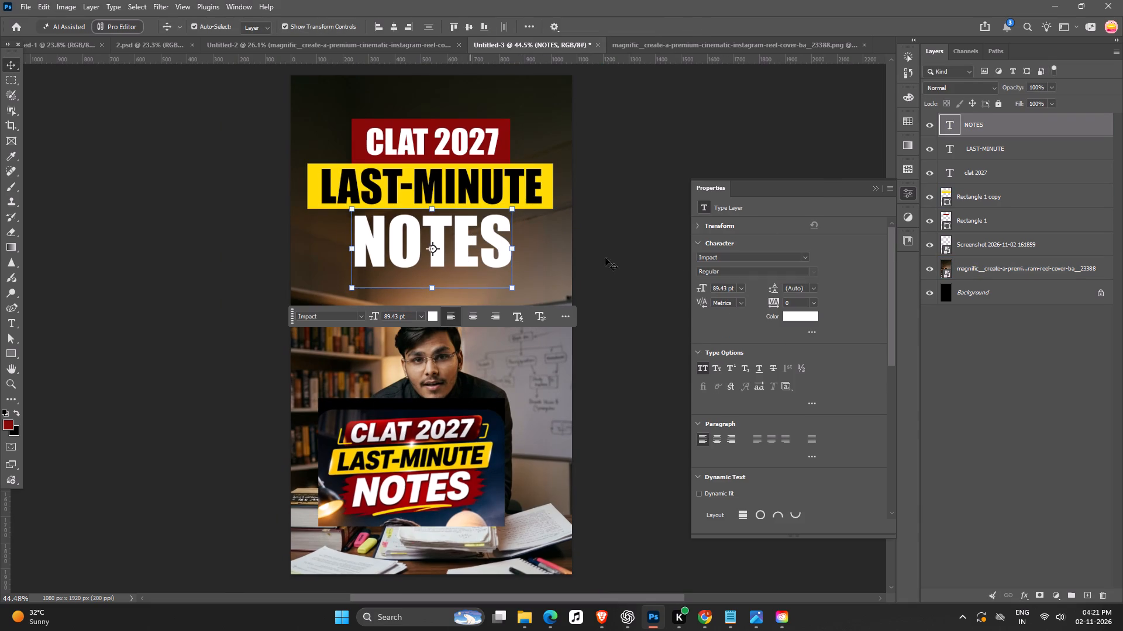
{"action": "left_click", "coordinate": [635, 268]}
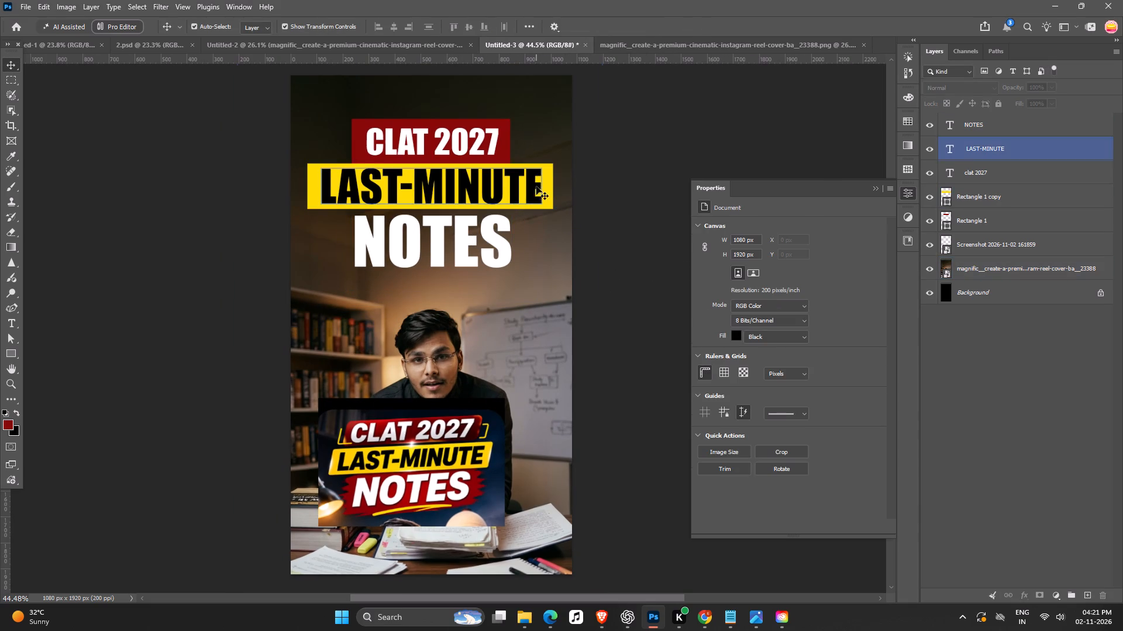
Round the corners of the yellow LAST-MINUTE rectangle to a 26 px radius.
{"action": "left_click", "coordinate": [547, 201]}
{"action": "left_click", "coordinate": [525, 192], "text": "shift"}
{"action": "left_click", "coordinate": [628, 178]}
{"action": "scroll", "coordinate": [526, 213], "scroll_direction": "up", "scroll_amount": 3, "text": "ctrl"}
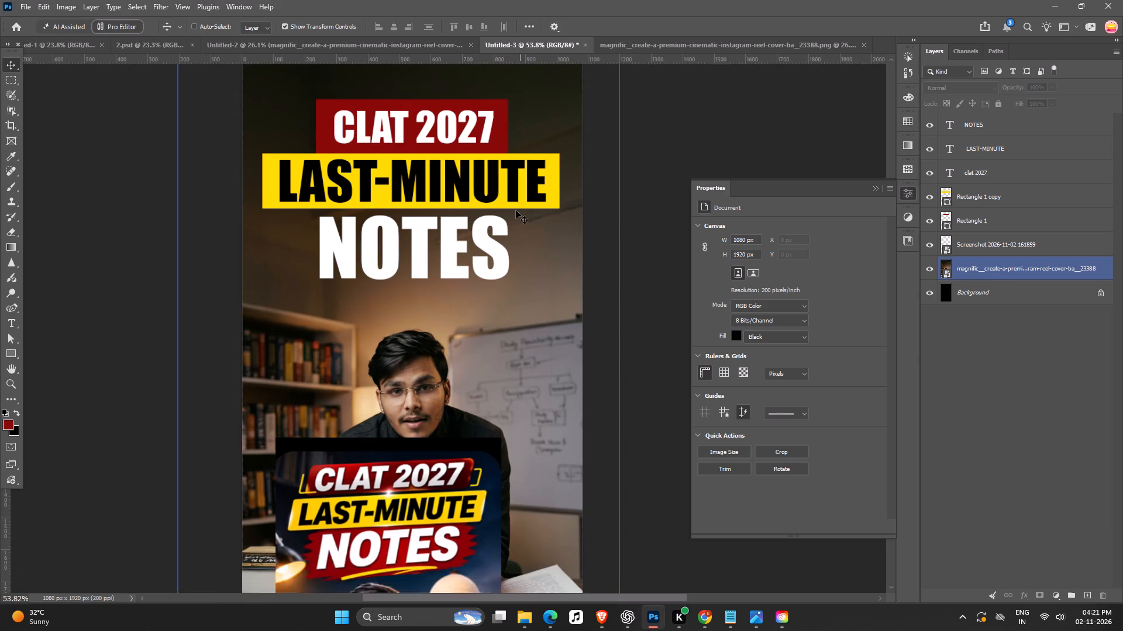
{"action": "left_click", "coordinate": [242, 162]}
{"action": "left_click", "coordinate": [247, 159]}
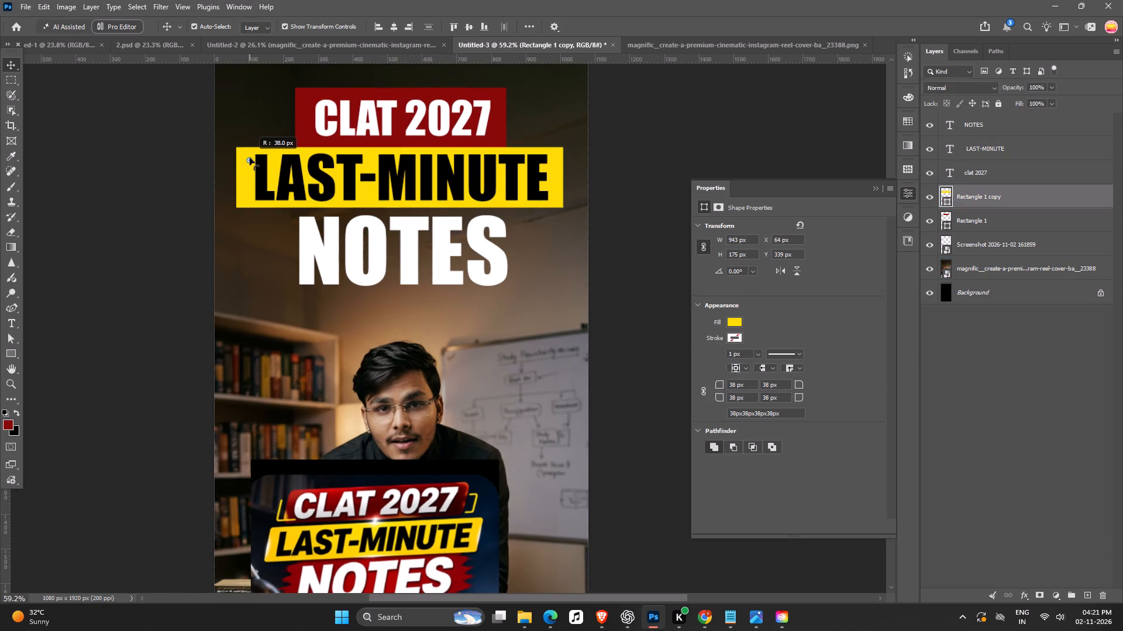
{"action": "left_click_drag", "start_coordinate": [251, 162], "coordinate": [245, 158]}
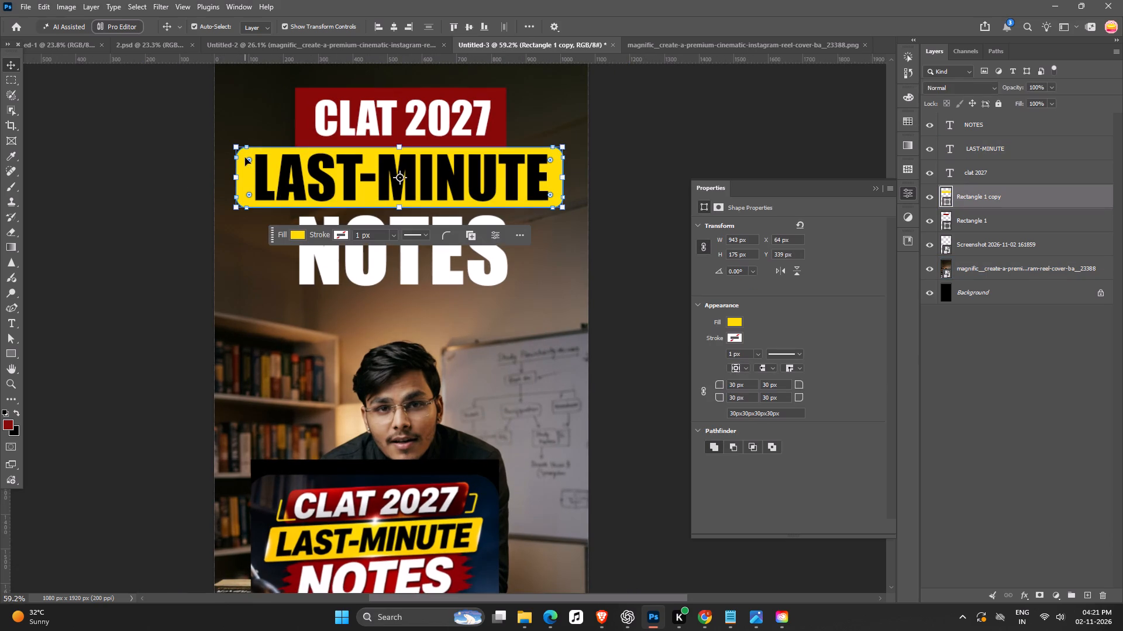
{"action": "left_click", "coordinate": [247, 157]}
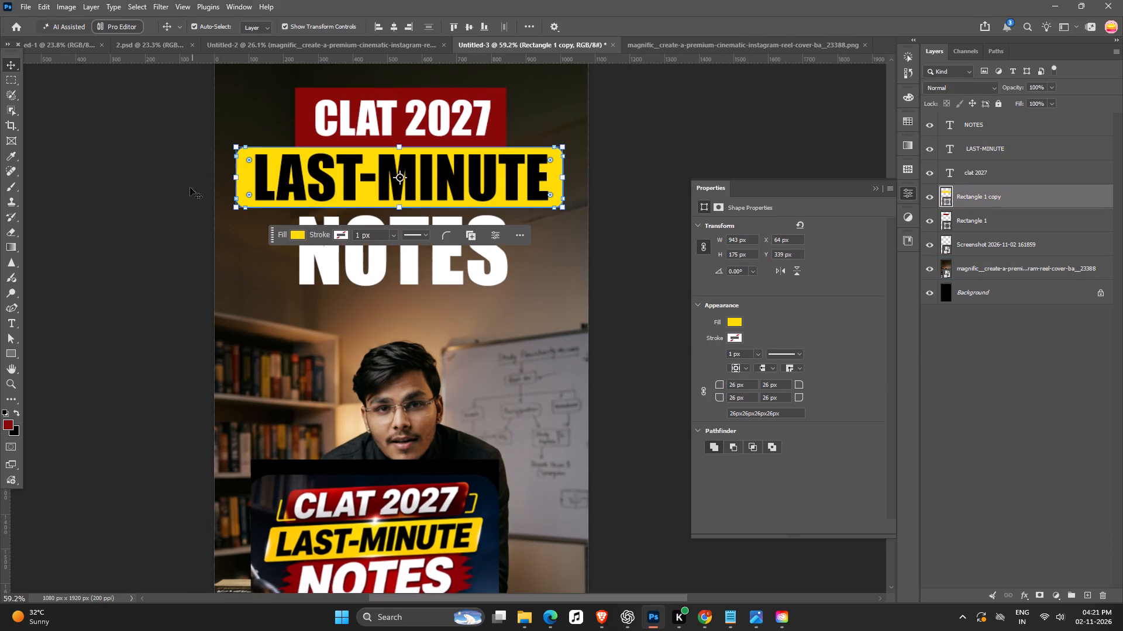
{"action": "left_click", "coordinate": [186, 189]}
Hide the red rectangle layer behind the CLAT 2027 text.
{"action": "left_click", "coordinate": [322, 94]}
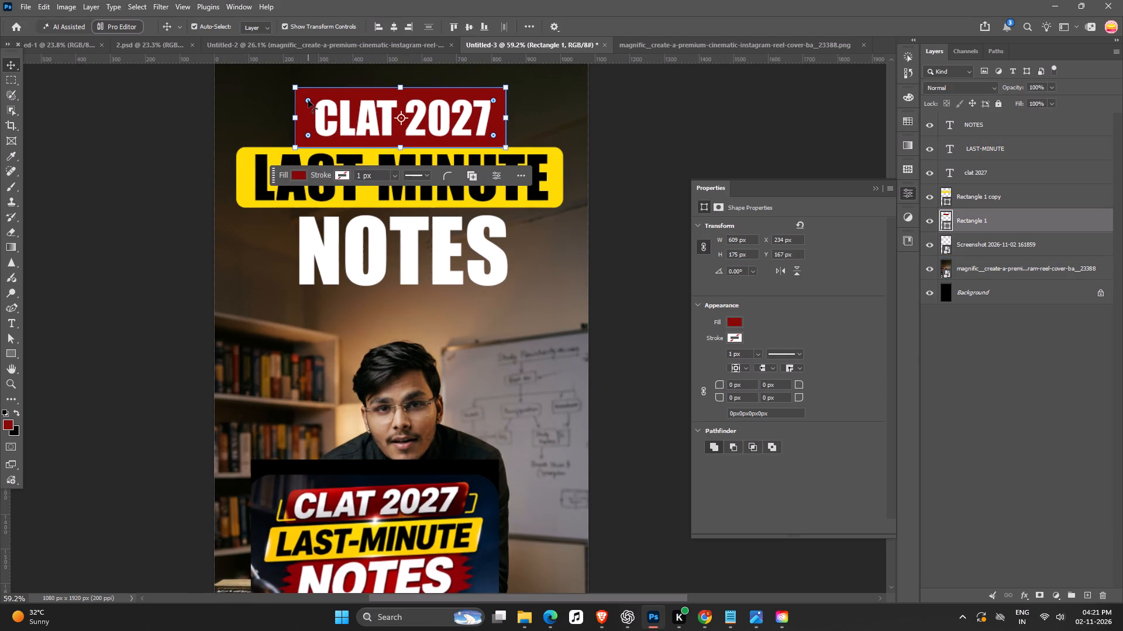
{"action": "left_click", "coordinate": [637, 156]}
{"action": "key", "text": "space"}
{"action": "key", "text": "space"}
{"action": "key", "text": "space"}
{"action": "key", "text": "space"}
{"action": "key", "text": "space"}
{"action": "left_click_drag", "start_coordinate": [611, 177], "coordinate": [598, 250]}
{"action": "left_click", "coordinate": [484, 170]}
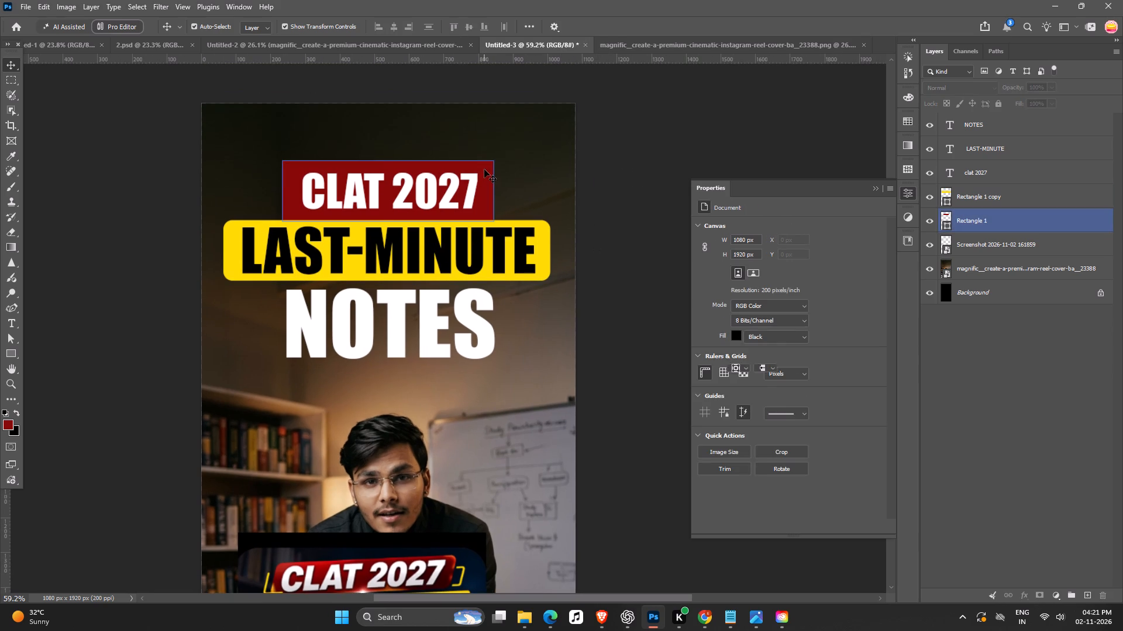
{"action": "left_click", "coordinate": [928, 228]}
{"action": "left_click", "coordinate": [758, 148]}
Change the CLAT 2027 text font to a Atomic Md Regular.
{"action": "key", "text": "space"}
{"action": "key", "text": "space"}
{"action": "key", "text": "space"}
{"action": "key", "text": "space"}
{"action": "left_click_drag", "start_coordinate": [408, 207], "coordinate": [365, 183]}
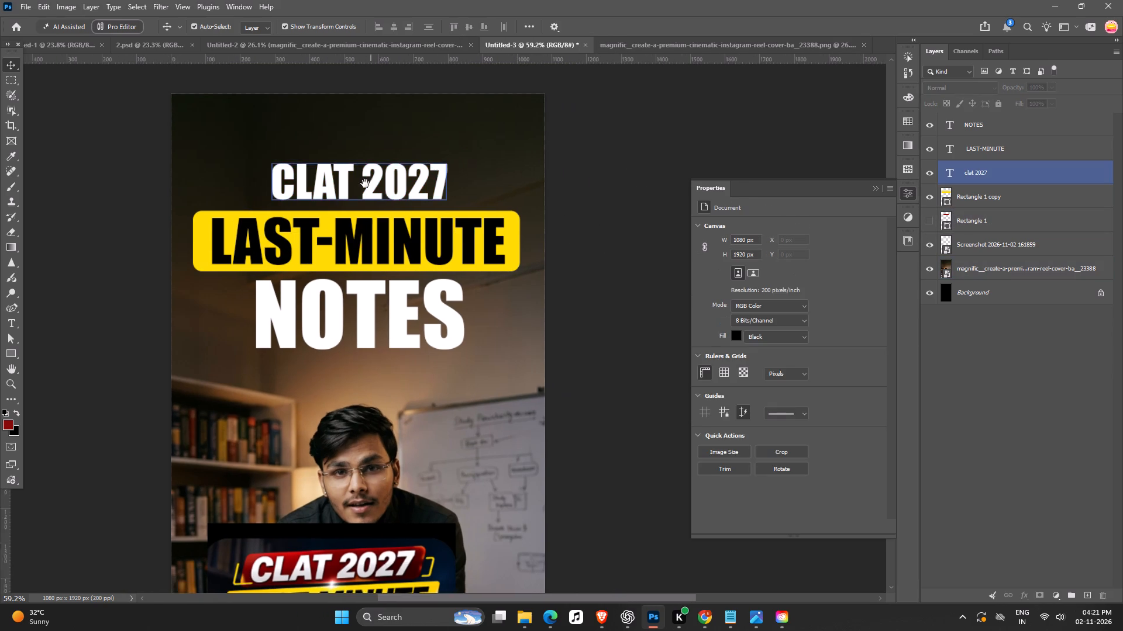
{"action": "left_click_drag", "start_coordinate": [365, 183], "coordinate": [375, 173]}
{"action": "scroll", "coordinate": [453, 221], "scroll_direction": "down", "scroll_amount": 9, "text": "ctrl"}
{"action": "key", "text": "space"}
{"action": "left_click", "coordinate": [498, 284]}
{"action": "scroll", "coordinate": [438, 218], "scroll_direction": "up", "scroll_amount": 5, "text": "ctrl"}
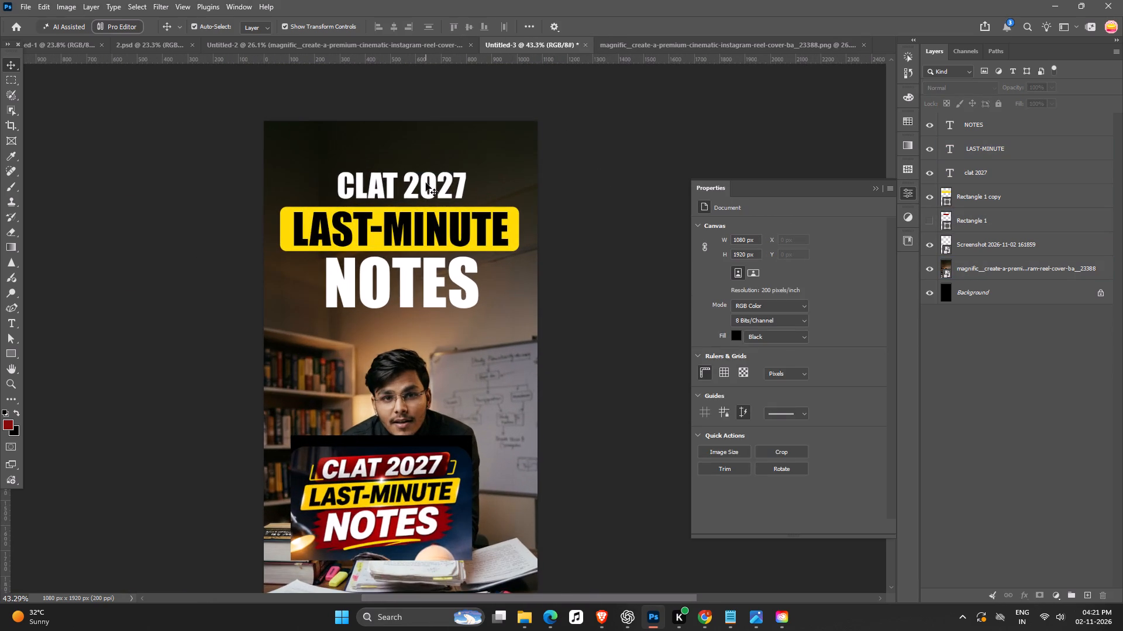
{"action": "left_click", "coordinate": [426, 183]}
{"action": "left_click", "coordinate": [807, 255]}
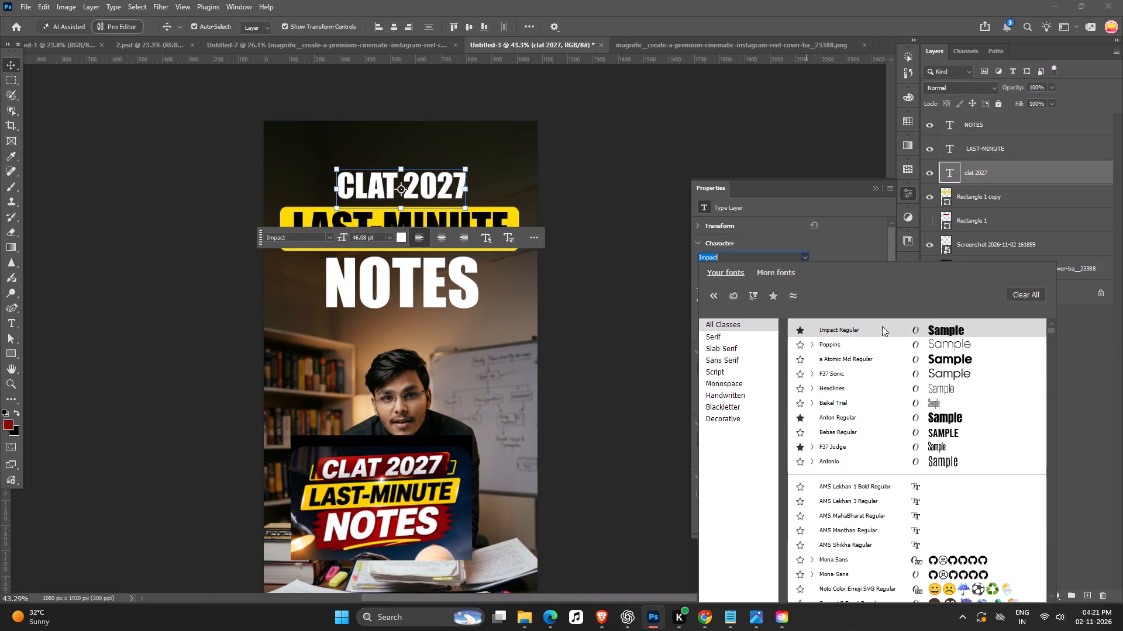
{"action": "left_click", "coordinate": [942, 362]}
{"action": "left_click", "coordinate": [701, 125]}
Move the CLAT 2027 text so it is centred above the yellow LAST-MINUTE bar.
{"action": "key", "text": "space"}
{"action": "key", "text": "space"}
{"action": "key", "text": "space"}
{"action": "left_click_drag", "start_coordinate": [371, 235], "coordinate": [417, 223]}
{"action": "left_click_drag", "start_coordinate": [461, 180], "coordinate": [445, 183]}
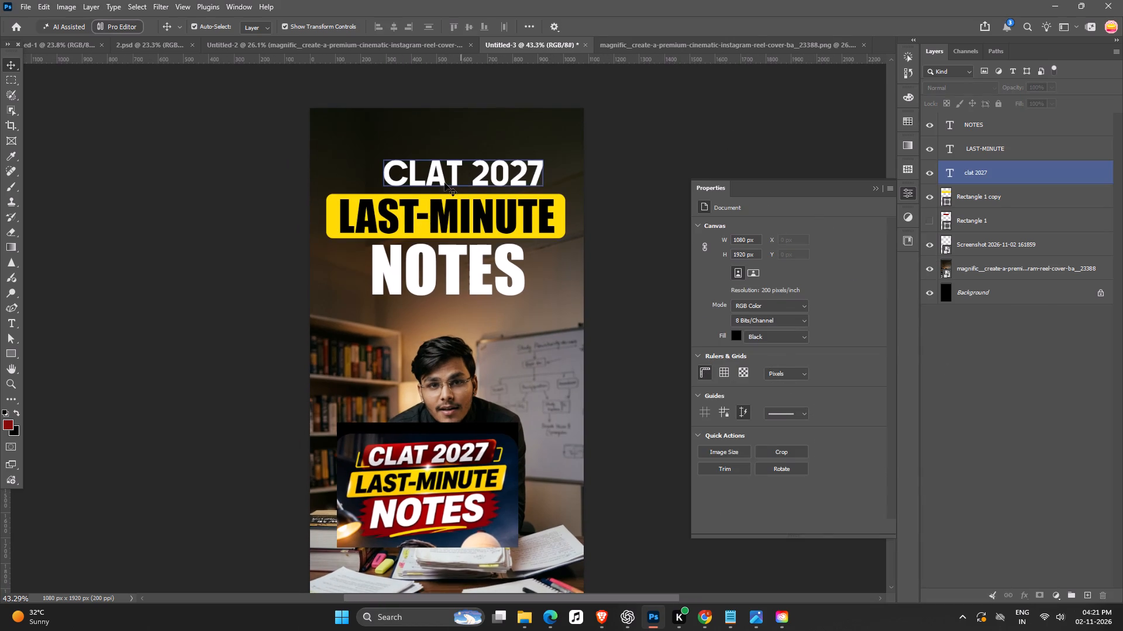
{"action": "left_click_drag", "start_coordinate": [445, 183], "coordinate": [446, 183]}
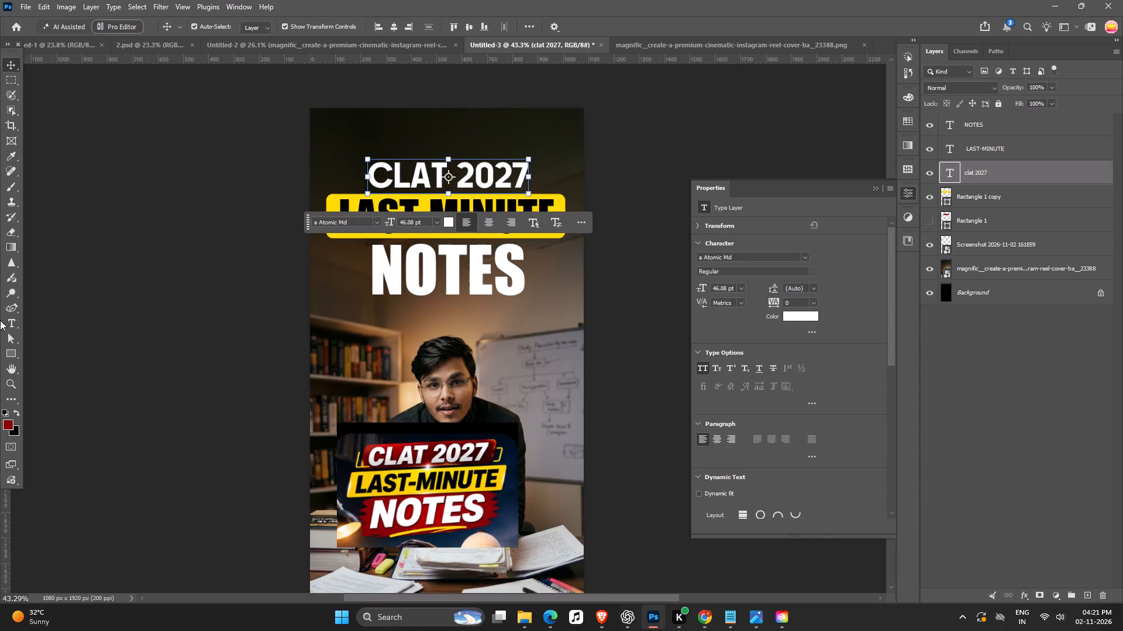
Draw a dark red rectangle about 685 by 135 px over CLAT 2027 and move it one layer down, behind the text.
{"action": "left_click", "coordinate": [9, 358]}
{"action": "left_click_drag", "start_coordinate": [361, 157], "coordinate": [522, 196]}
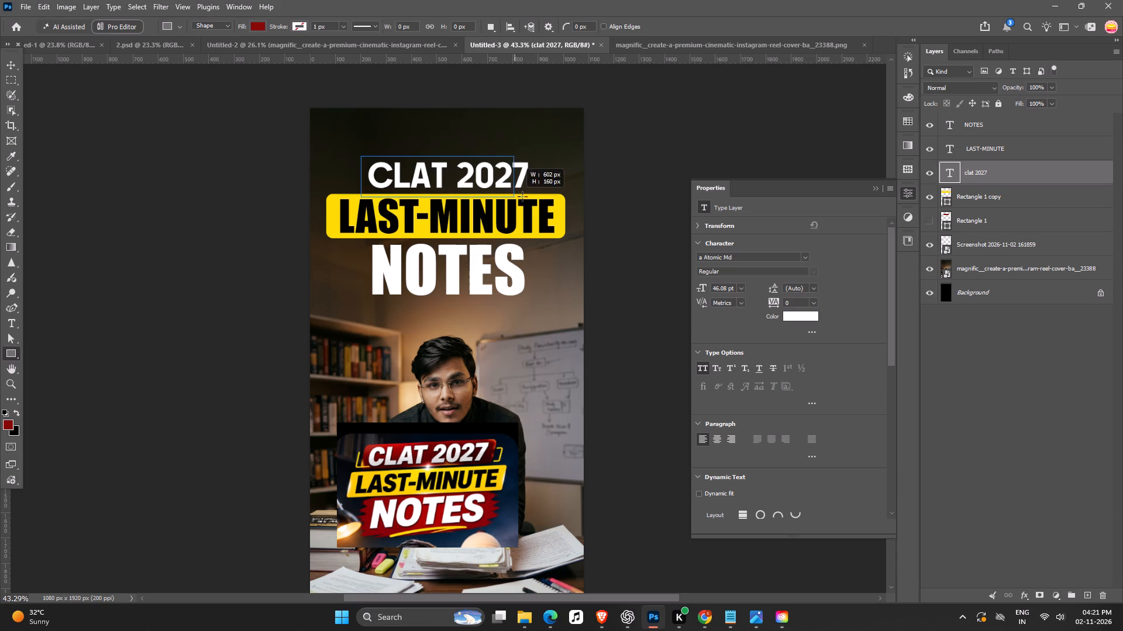
{"action": "left_click_drag", "start_coordinate": [522, 196], "coordinate": [535, 190]}
{"action": "left_click", "coordinate": [13, 66]}
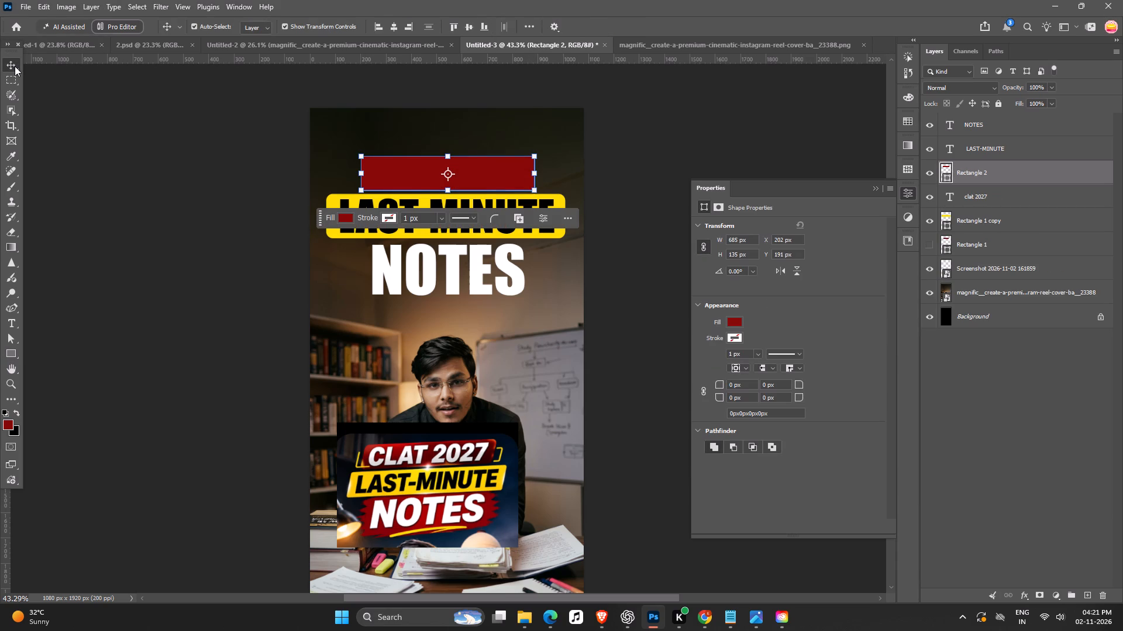
{"action": "key", "text": "ctrl+bracketleft"}
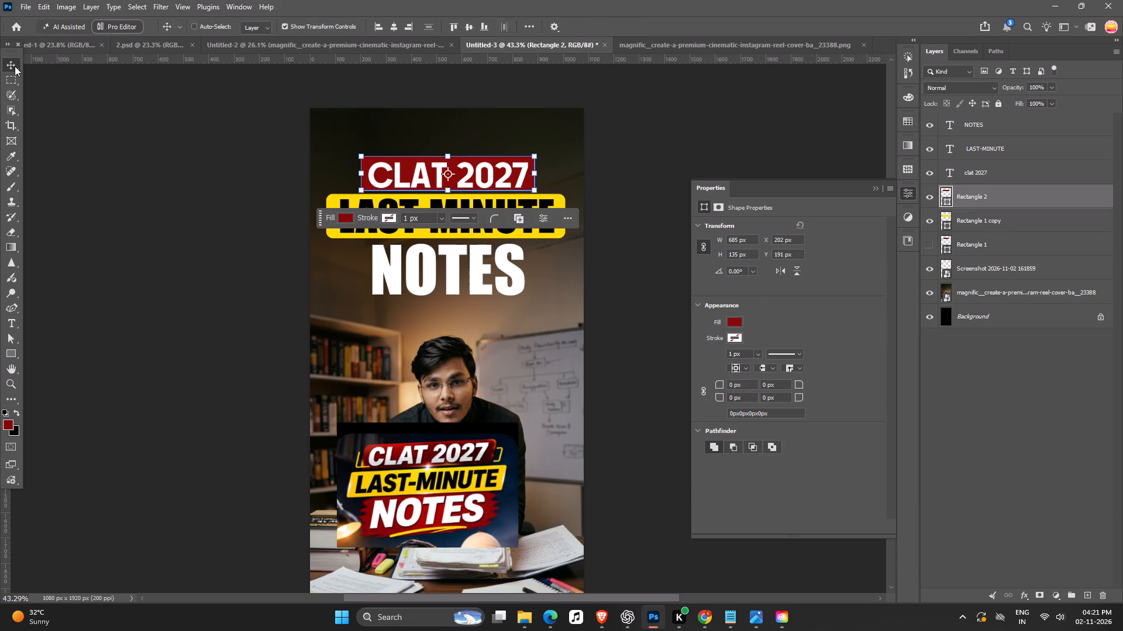
Duplicate the dark red rectangle and narrow the copy to about 320 px so it sits only behind 2027.
{"action": "key", "text": "ctrl+j"}
{"action": "left_click_drag", "start_coordinate": [360, 171], "coordinate": [367, 171], "text": "shift"}
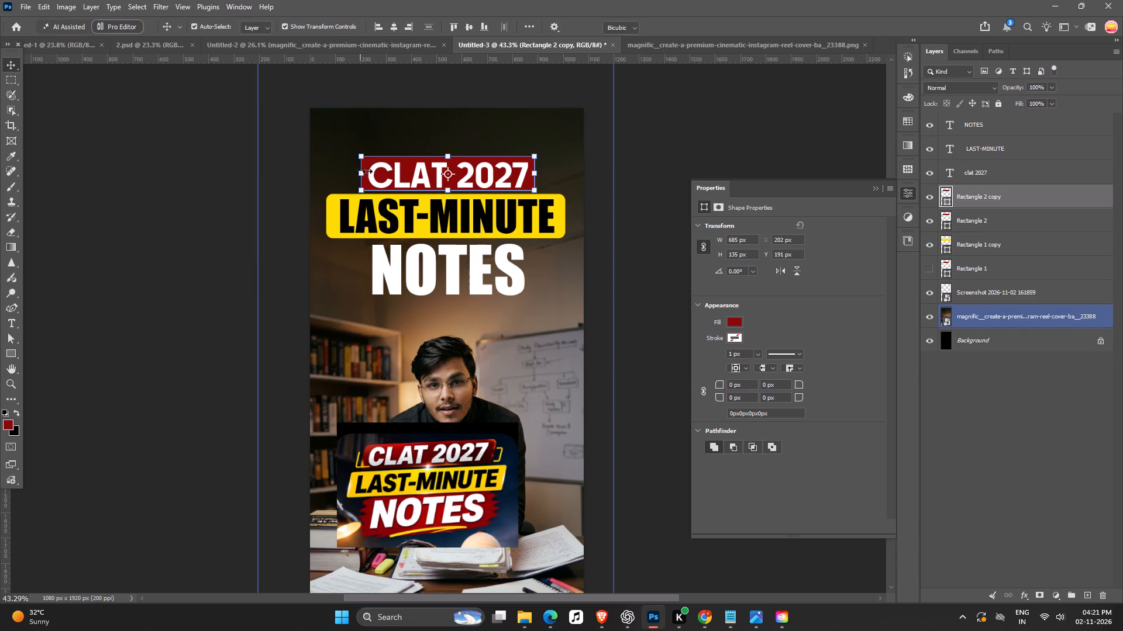
{"action": "left_click_drag", "start_coordinate": [367, 171], "coordinate": [453, 174], "text": "shift"}
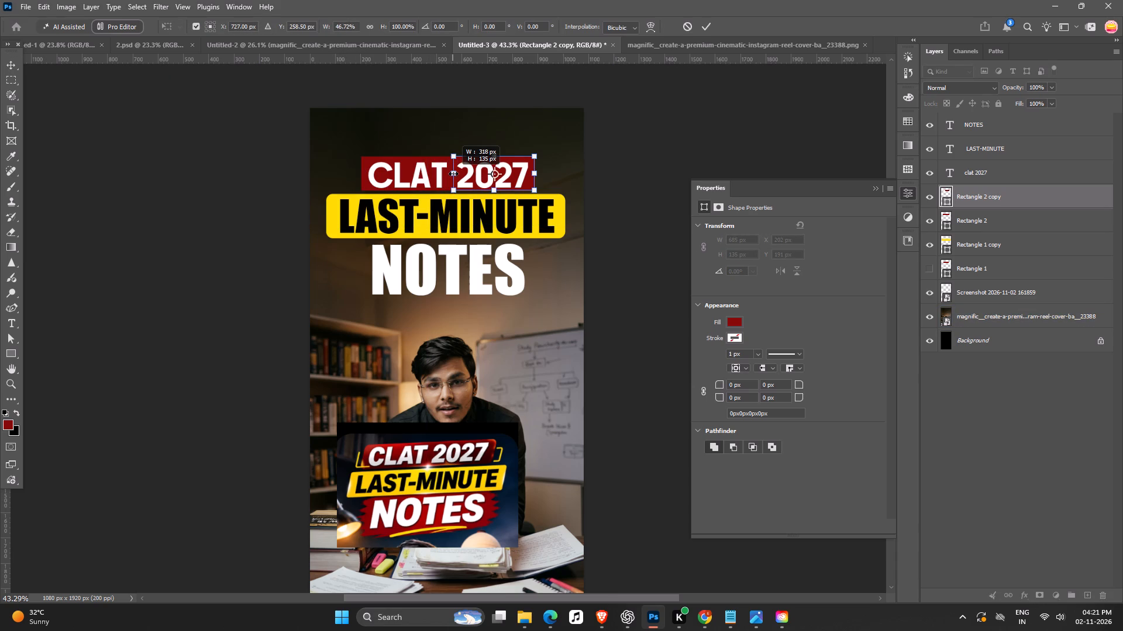
{"action": "left_click_drag", "start_coordinate": [453, 174], "coordinate": [452, 173], "text": "shift"}
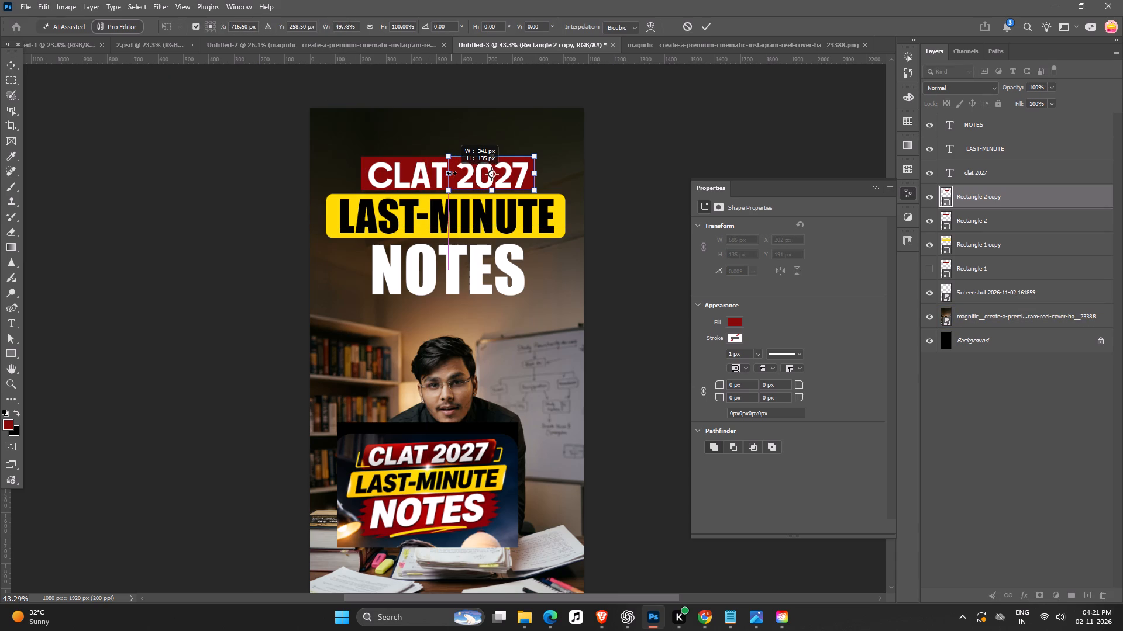
{"action": "left_click_drag", "start_coordinate": [452, 173], "coordinate": [453, 173], "text": "shift"}
{"action": "key", "text": "Return"}
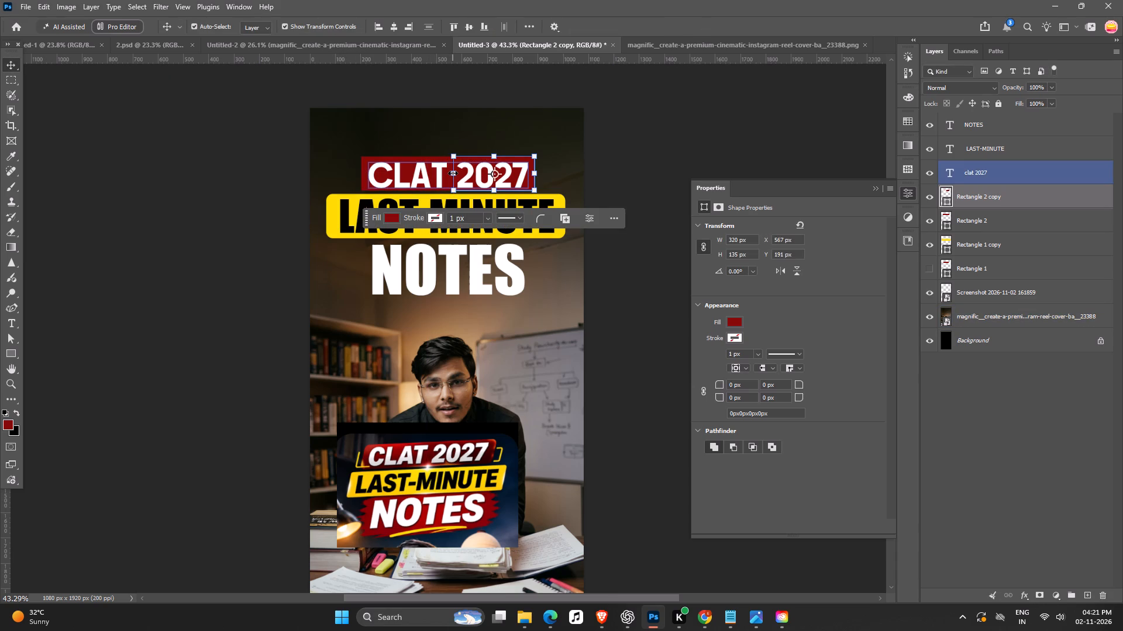
Change the fill of the narrow rectangle behind 2027 to black (000000).
{"action": "double_click", "coordinate": [945, 190]}
{"action": "left_click_drag", "start_coordinate": [766, 421], "coordinate": [751, 447]}
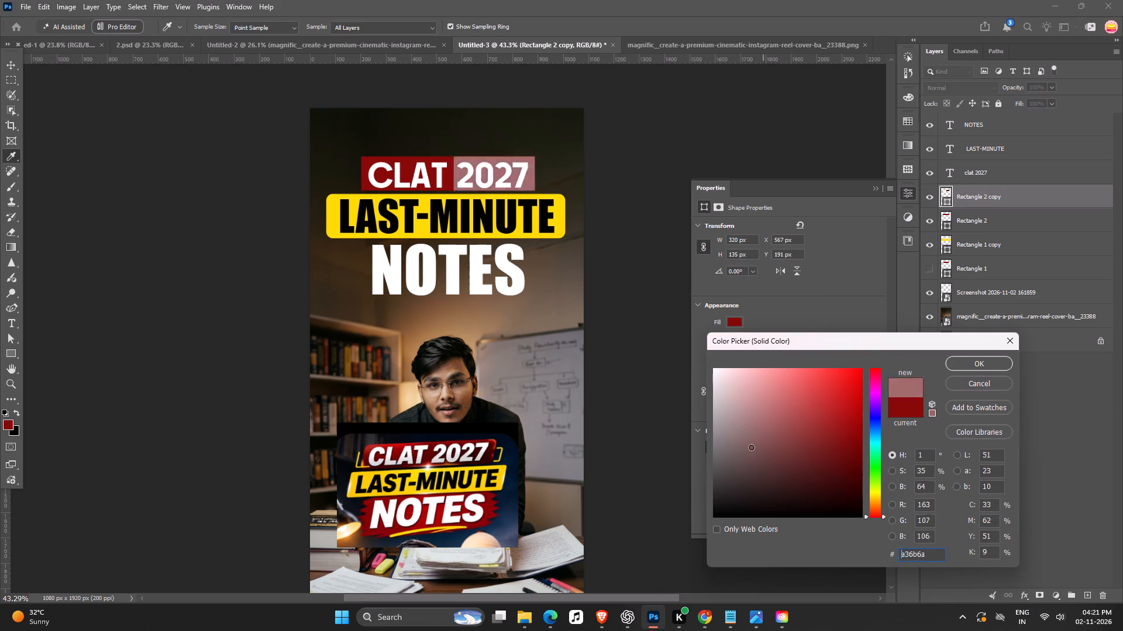
{"action": "left_click_drag", "start_coordinate": [751, 447], "coordinate": [646, 604]}
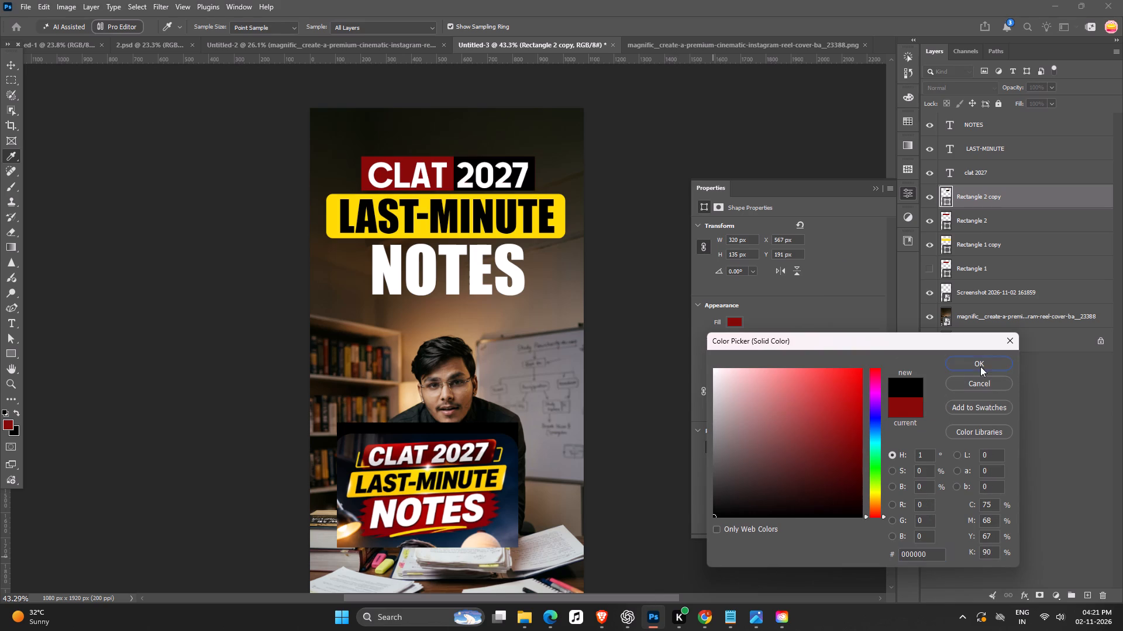
{"action": "left_click", "coordinate": [980, 366]}
{"action": "left_click", "coordinate": [743, 127]}
Cut 2027 out of the CLAT 2027 text layer so that only CLAT is left.
{"action": "scroll", "coordinate": [711, 148], "scroll_direction": "down", "scroll_amount": 10, "text": "ctrl"}
{"action": "key", "text": "space"}
{"action": "left_click_drag", "start_coordinate": [345, 405], "coordinate": [338, 377]}
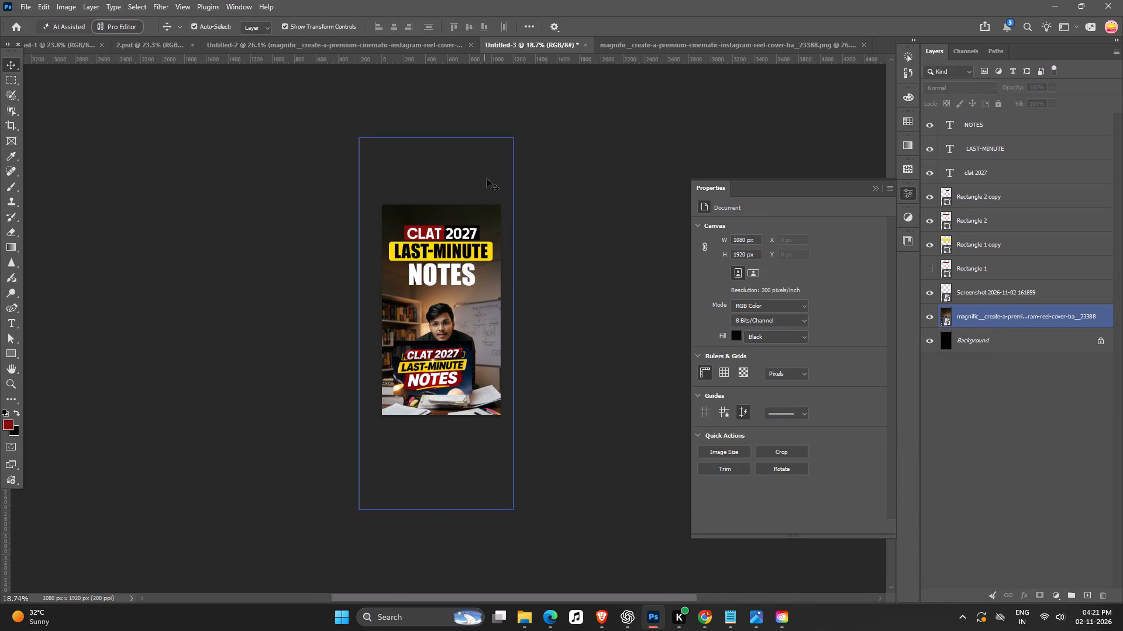
{"action": "scroll", "coordinate": [487, 181], "scroll_direction": "up", "scroll_amount": 1}
{"action": "scroll", "coordinate": [456, 262], "scroll_direction": "up", "scroll_amount": 13}
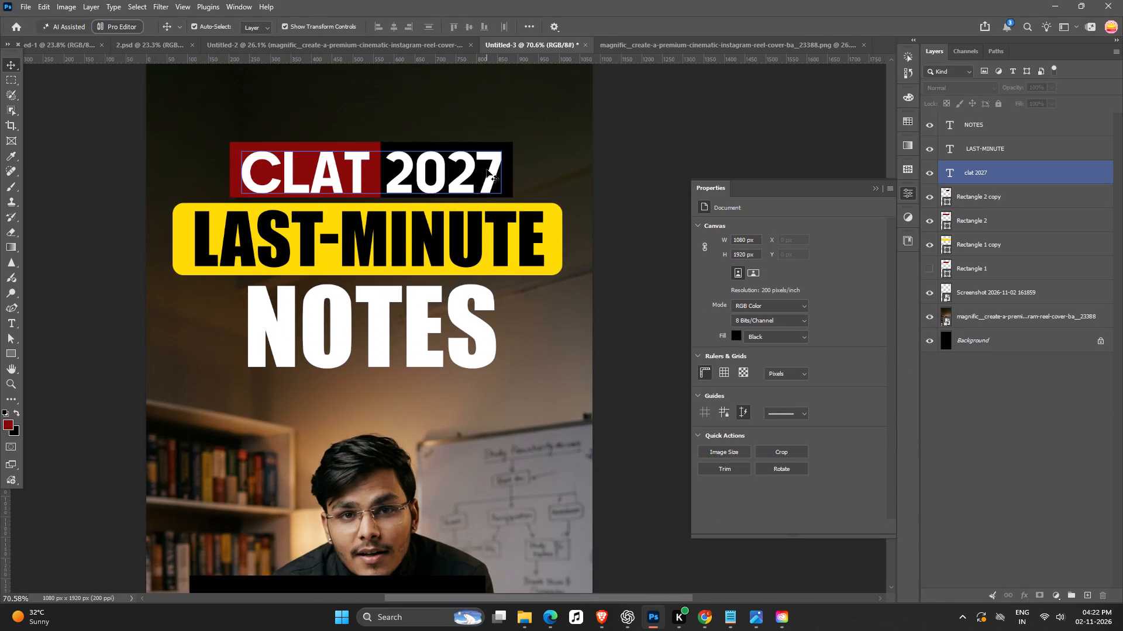
{"action": "double_click", "coordinate": [487, 169]}
{"action": "left_click", "coordinate": [384, 169]}
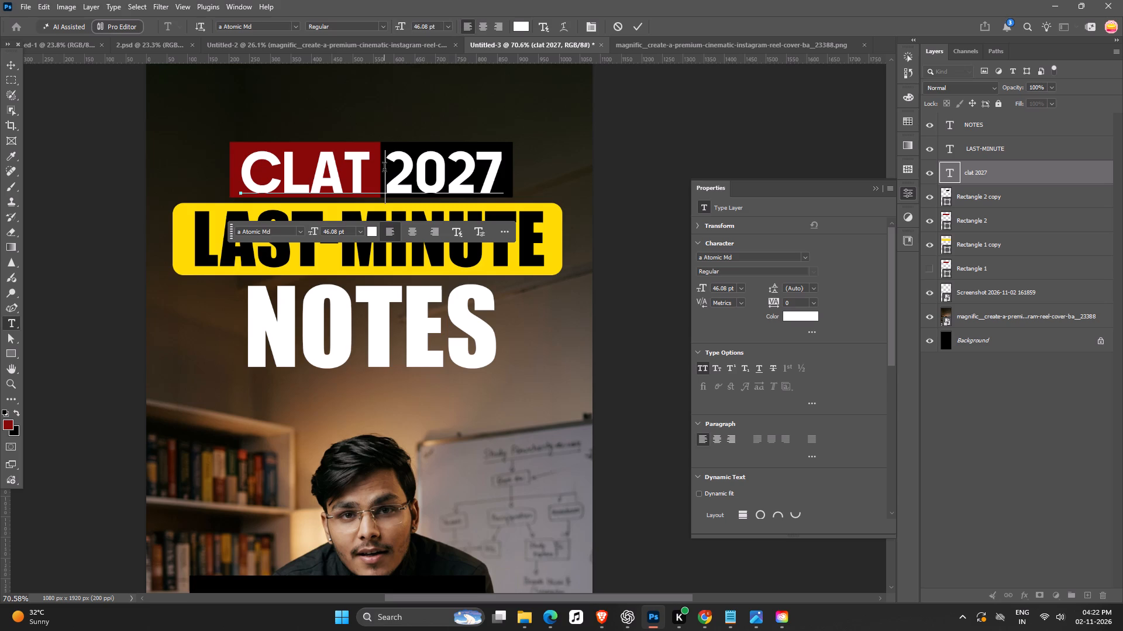
{"action": "key", "text": "space"}
{"action": "key", "text": "BackSpace"}
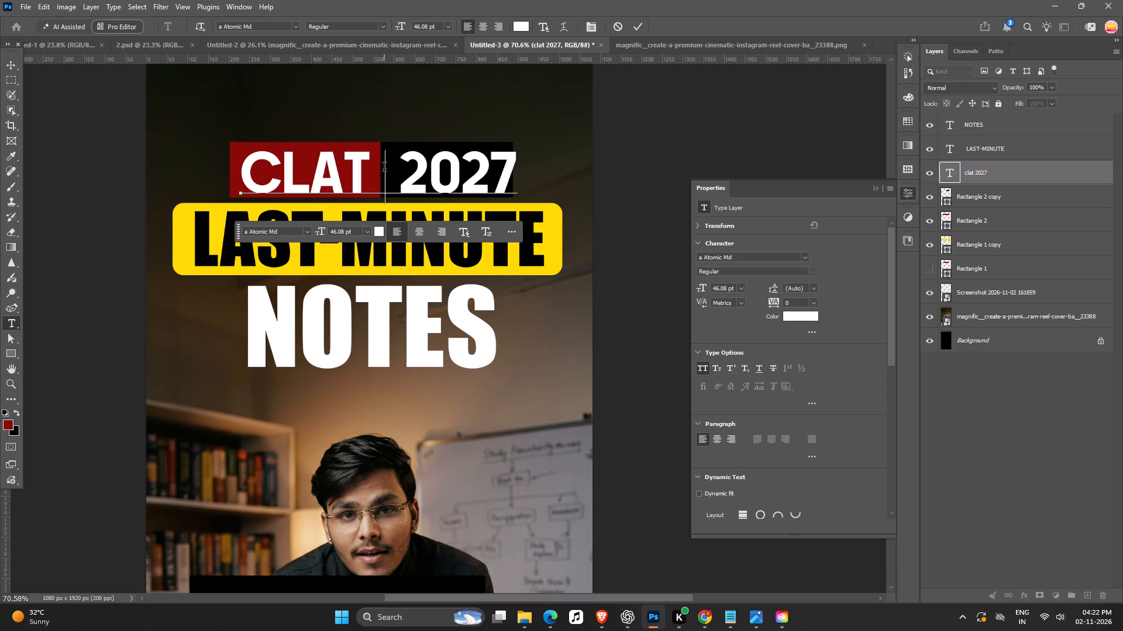
{"action": "left_click_drag", "start_coordinate": [384, 169], "coordinate": [556, 162]}
{"action": "key", "text": "ctrl+x"}
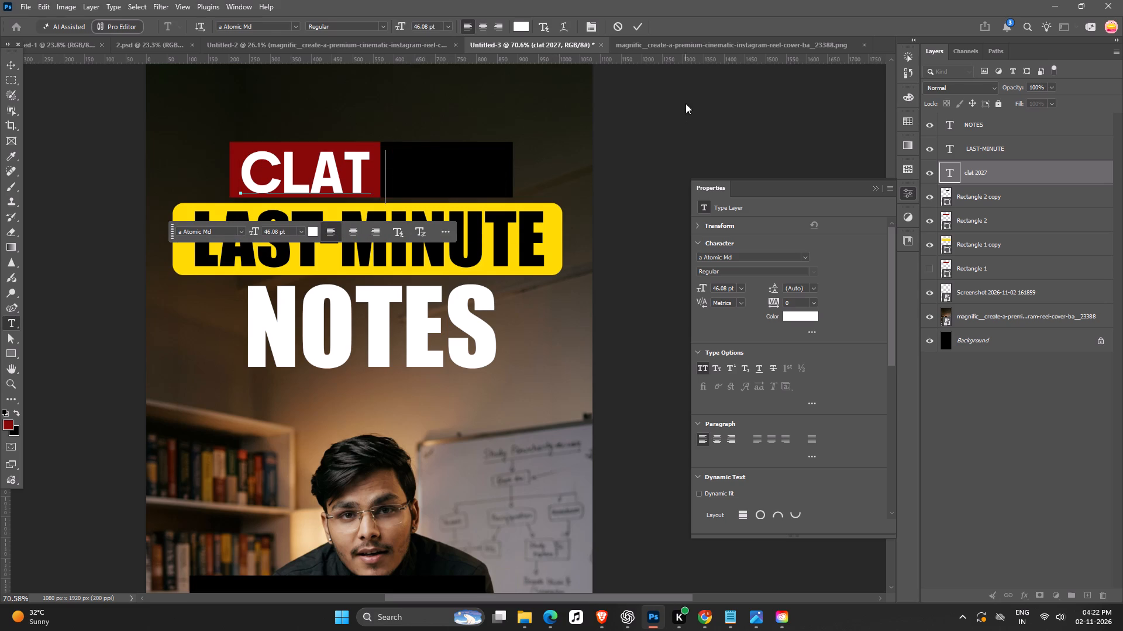
{"action": "left_click", "coordinate": [693, 105]}
Duplicate the CLAT text onto the black rectangle and replace the copy's wording with the cut 2027.
{"action": "left_click", "coordinate": [347, 176]}
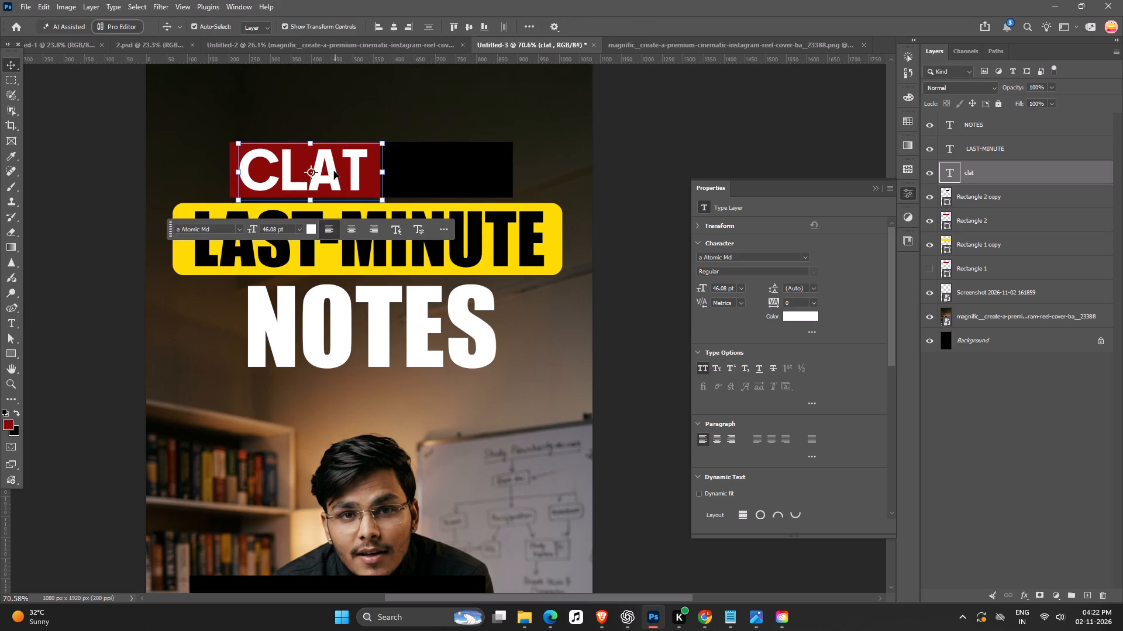
{"action": "left_click_drag", "start_coordinate": [334, 171], "coordinate": [475, 170], "text": "alt"}
{"action": "double_click", "coordinate": [475, 170]}
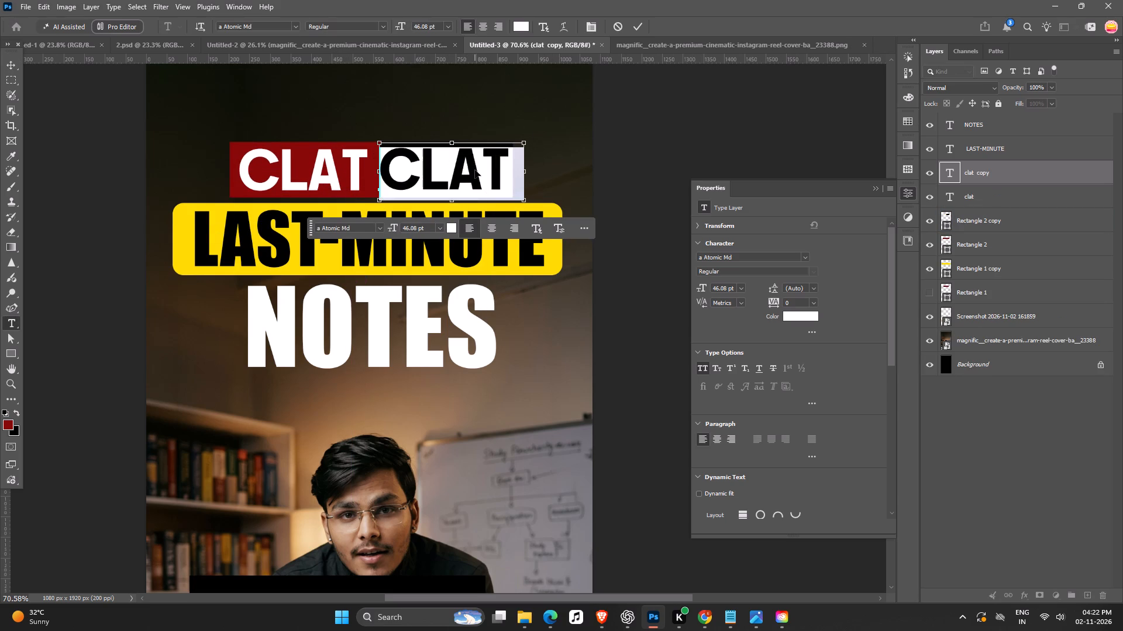
{"action": "key", "text": "ctrl+BackSpace"}
{"action": "key", "text": "ctrl+BackSpace"}
{"action": "key", "text": "ctrl+v"}
{"action": "key", "text": "Return"}
Shift the 2027 text slightly so it is centred within the black rectangle.
{"action": "scroll", "coordinate": [475, 170], "scroll_direction": "up", "scroll_amount": 1, "text": "ctrl"}
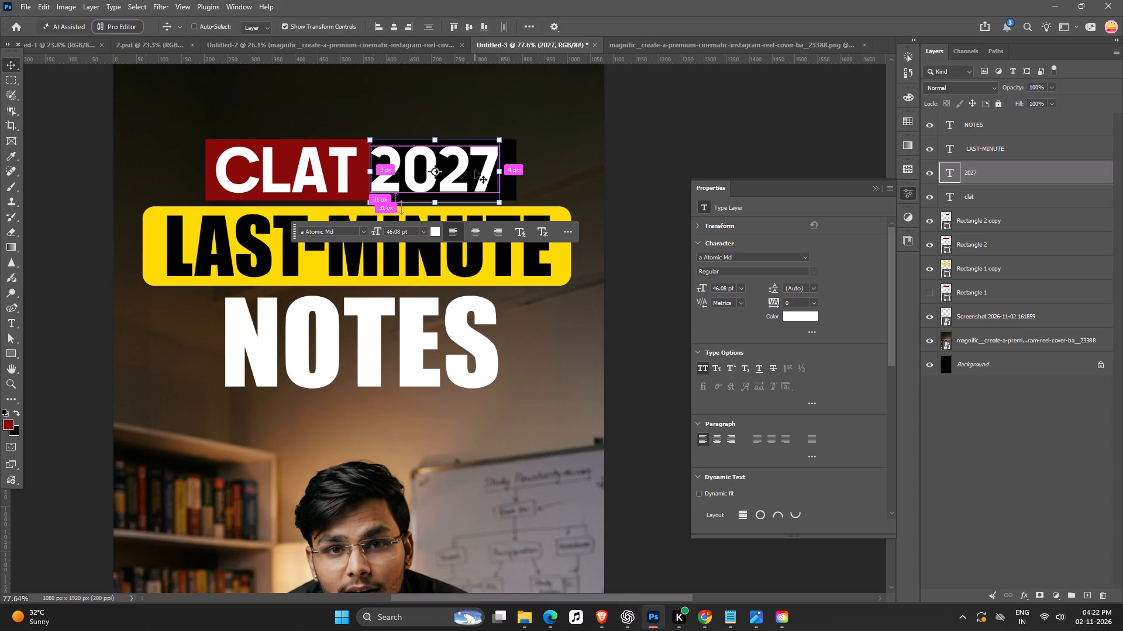
{"action": "left_click_drag", "start_coordinate": [464, 169], "coordinate": [473, 172]}
{"action": "left_click", "coordinate": [710, 150]}
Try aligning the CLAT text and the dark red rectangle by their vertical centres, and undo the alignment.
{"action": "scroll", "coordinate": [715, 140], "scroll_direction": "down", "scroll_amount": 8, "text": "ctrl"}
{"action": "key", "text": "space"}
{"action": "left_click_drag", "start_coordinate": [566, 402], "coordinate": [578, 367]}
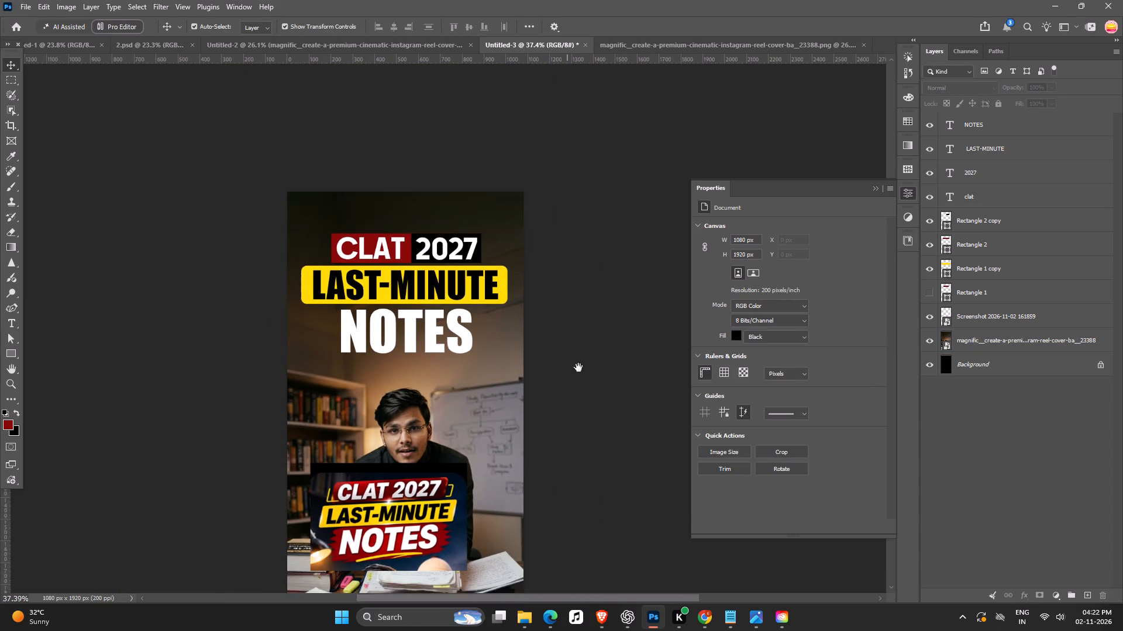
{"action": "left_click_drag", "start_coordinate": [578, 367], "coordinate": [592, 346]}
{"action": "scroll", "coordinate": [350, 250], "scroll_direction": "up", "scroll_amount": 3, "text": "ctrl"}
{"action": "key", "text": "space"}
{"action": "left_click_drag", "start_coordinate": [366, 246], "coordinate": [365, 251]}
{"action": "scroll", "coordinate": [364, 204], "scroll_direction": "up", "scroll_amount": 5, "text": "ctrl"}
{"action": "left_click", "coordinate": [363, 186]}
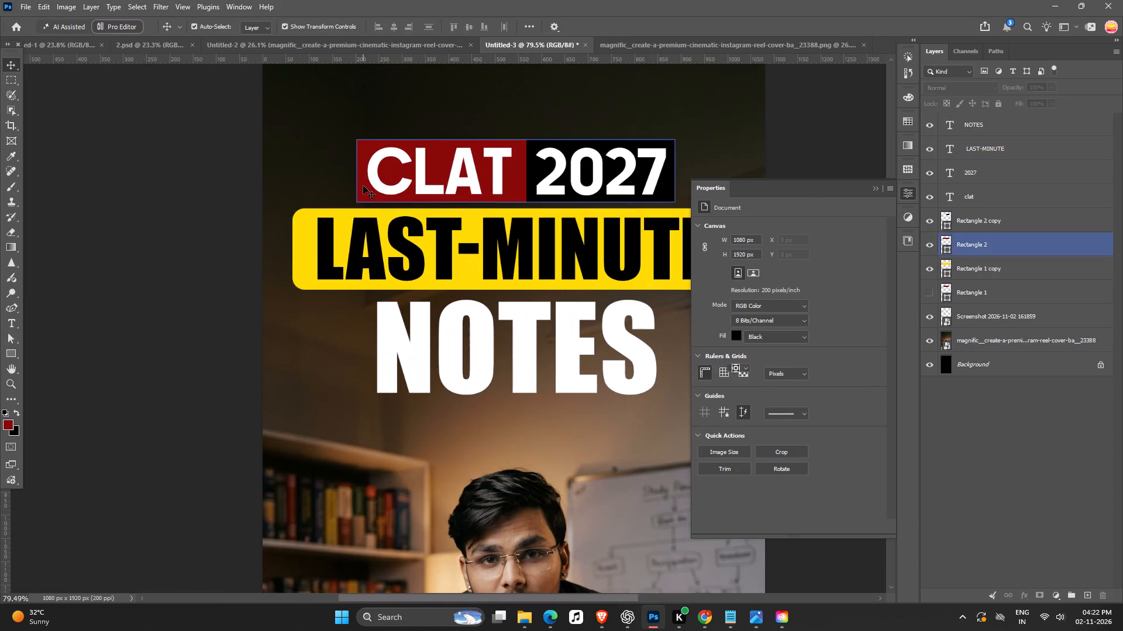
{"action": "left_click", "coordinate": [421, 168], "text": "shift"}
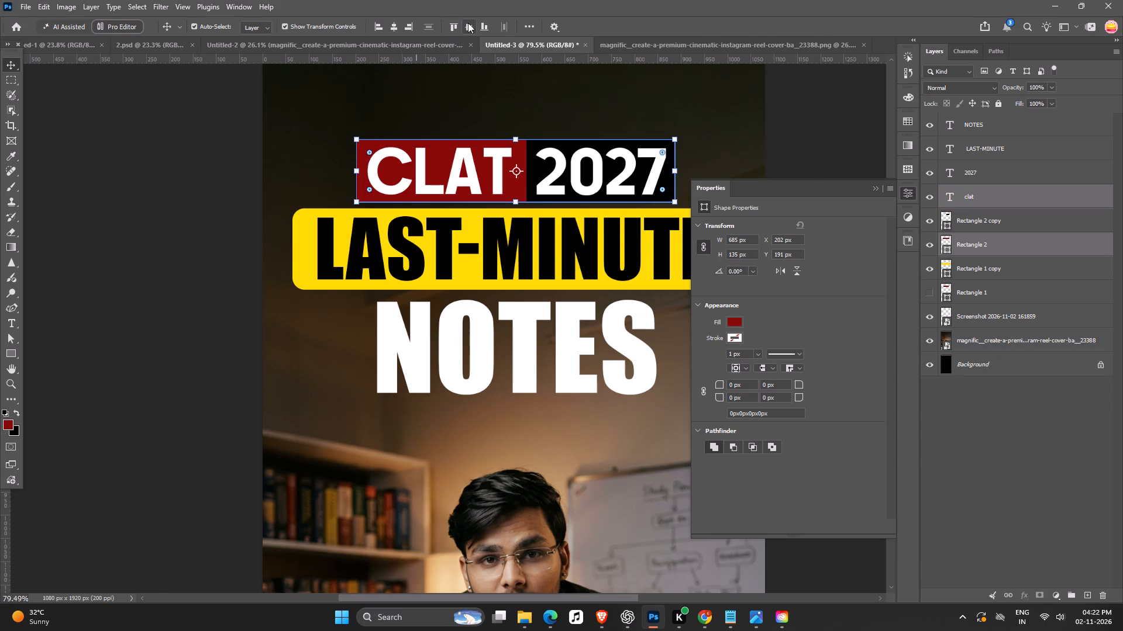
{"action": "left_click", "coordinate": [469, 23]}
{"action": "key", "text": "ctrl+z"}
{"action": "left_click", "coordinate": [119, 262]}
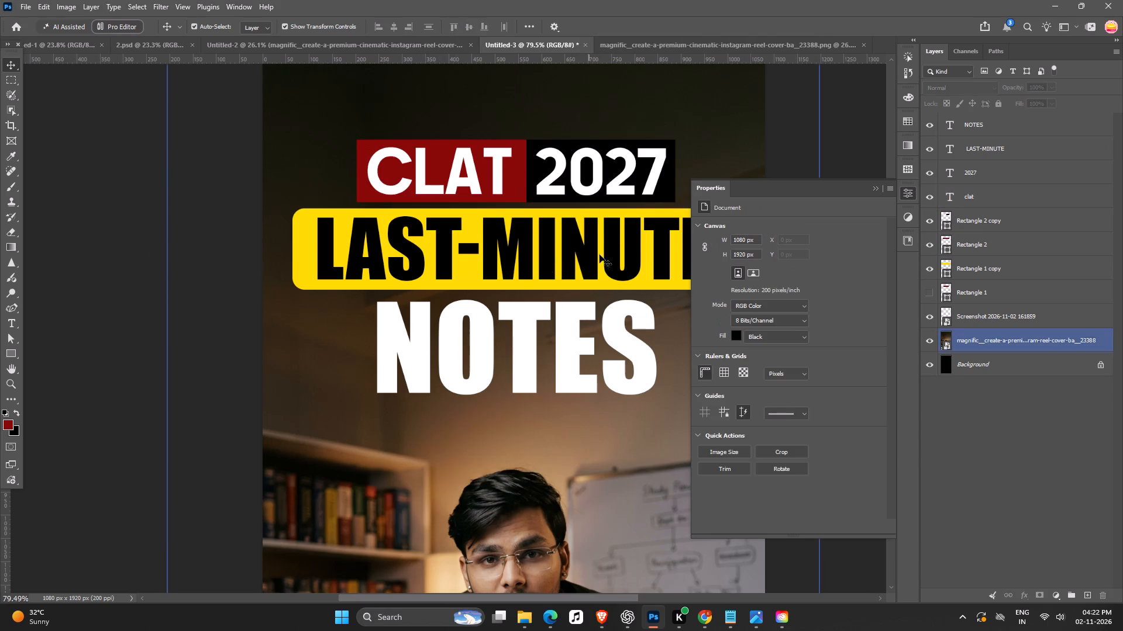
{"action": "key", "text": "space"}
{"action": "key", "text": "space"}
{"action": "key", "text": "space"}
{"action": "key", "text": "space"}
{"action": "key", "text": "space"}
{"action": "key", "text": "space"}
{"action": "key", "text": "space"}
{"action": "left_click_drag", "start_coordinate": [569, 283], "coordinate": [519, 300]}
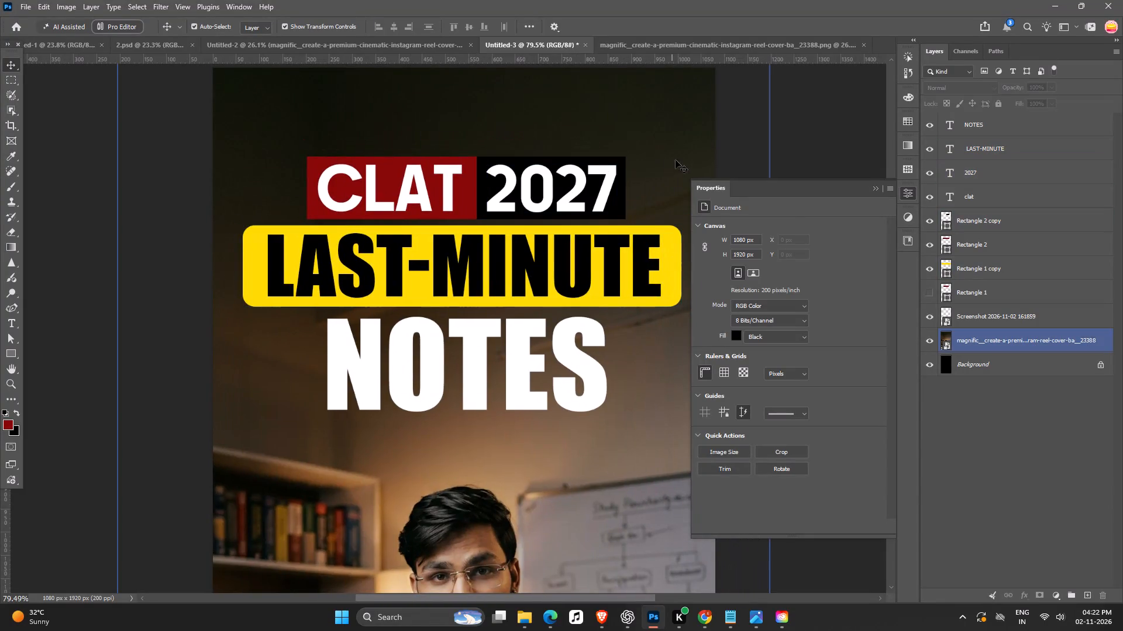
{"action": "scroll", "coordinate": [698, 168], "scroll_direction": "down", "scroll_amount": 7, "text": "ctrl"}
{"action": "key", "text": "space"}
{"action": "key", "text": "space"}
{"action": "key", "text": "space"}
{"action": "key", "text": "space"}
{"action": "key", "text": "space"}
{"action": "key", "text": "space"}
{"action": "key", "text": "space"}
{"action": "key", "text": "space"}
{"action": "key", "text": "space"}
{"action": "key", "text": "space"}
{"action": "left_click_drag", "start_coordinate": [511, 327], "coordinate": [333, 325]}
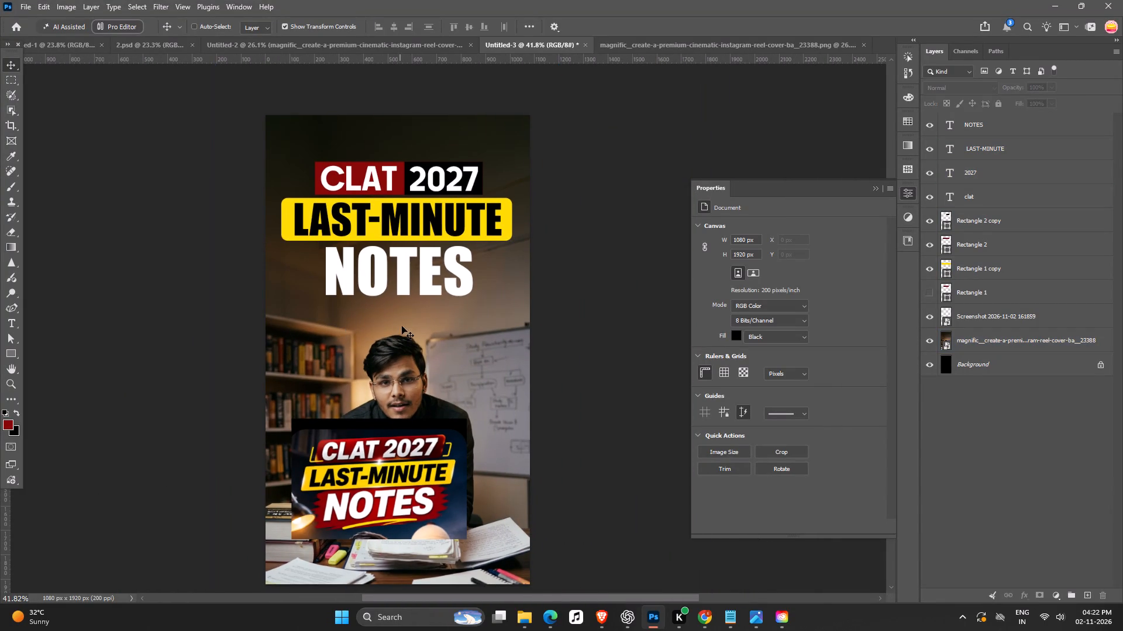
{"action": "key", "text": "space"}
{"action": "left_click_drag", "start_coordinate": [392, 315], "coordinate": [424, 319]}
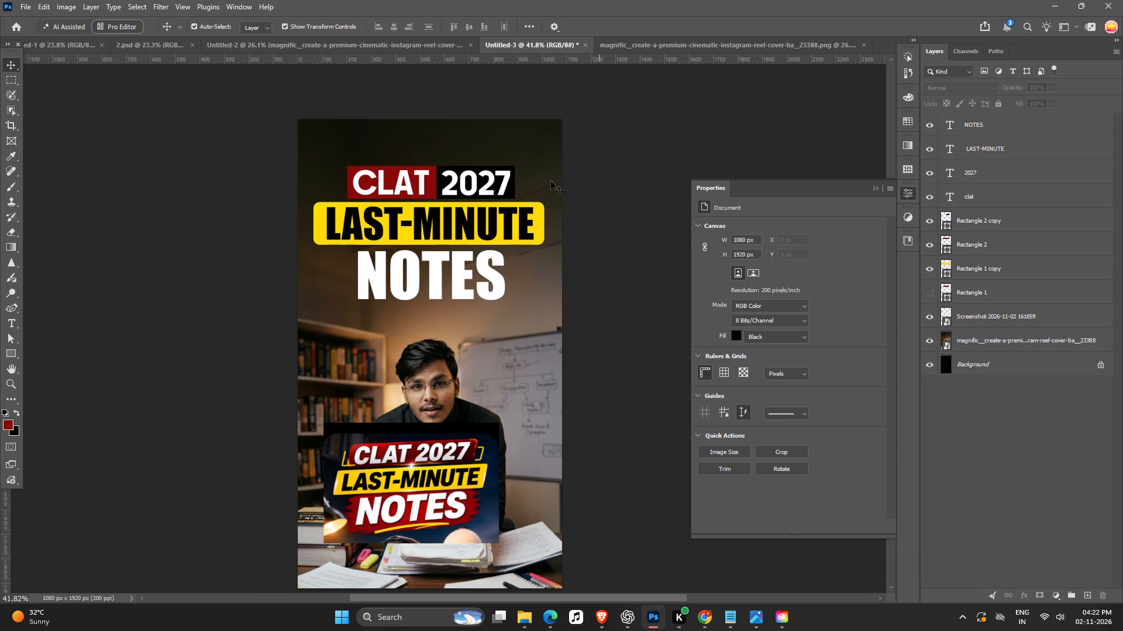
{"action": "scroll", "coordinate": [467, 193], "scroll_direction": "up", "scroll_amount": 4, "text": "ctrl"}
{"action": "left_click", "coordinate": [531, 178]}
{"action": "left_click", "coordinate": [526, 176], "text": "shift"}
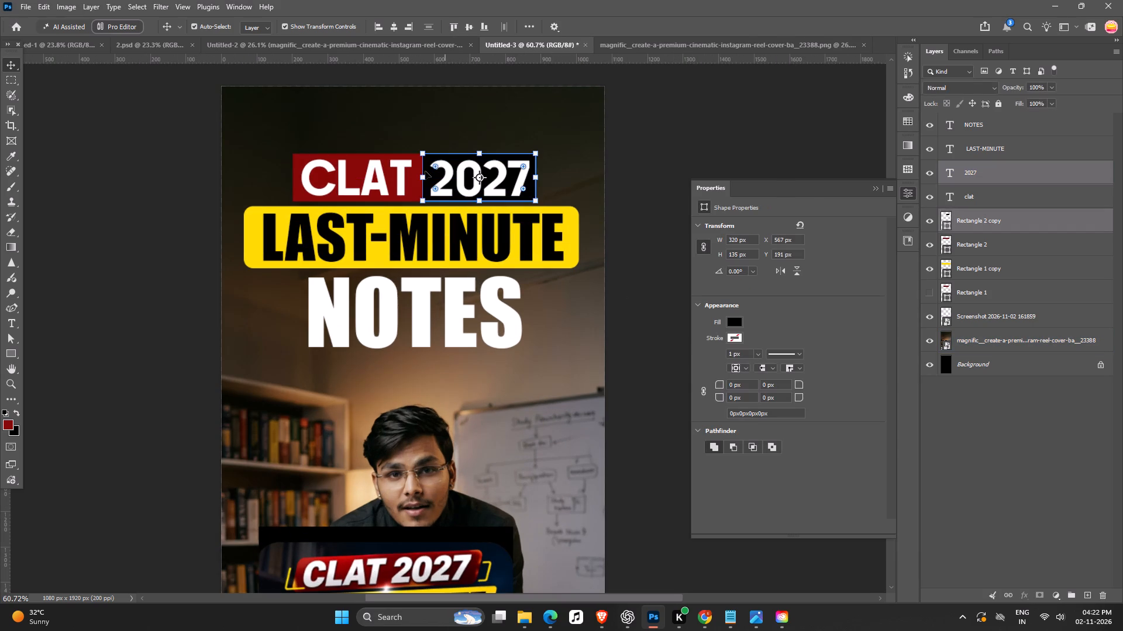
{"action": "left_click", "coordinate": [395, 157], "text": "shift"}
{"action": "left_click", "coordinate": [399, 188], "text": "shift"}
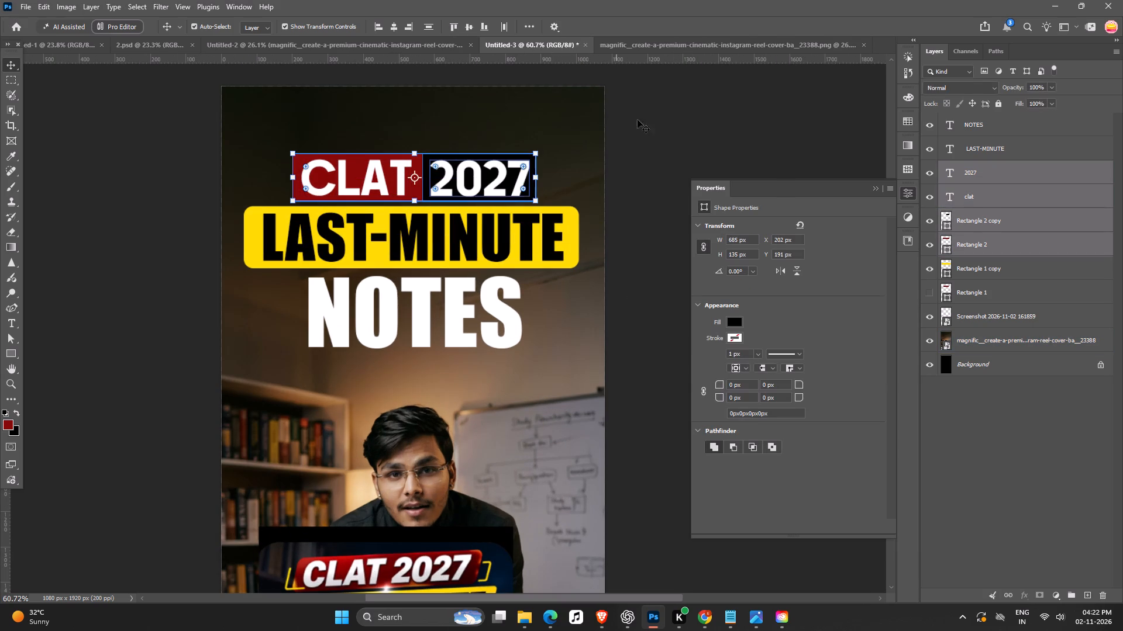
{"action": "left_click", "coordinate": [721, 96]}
Change the fill of the dark red rectangle behind CLAT to a bright, fully saturated red.
{"action": "left_click", "coordinate": [385, 159]}
{"action": "left_click", "coordinate": [942, 234]}
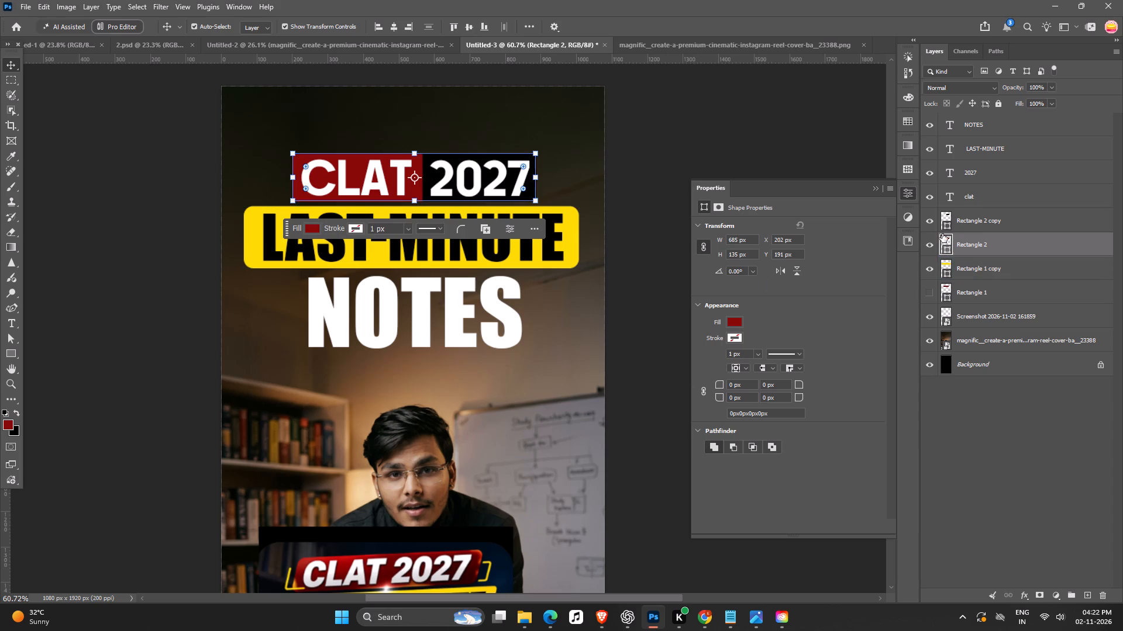
{"action": "double_click", "coordinate": [946, 239]}
{"action": "left_click_drag", "start_coordinate": [844, 405], "coordinate": [850, 397]}
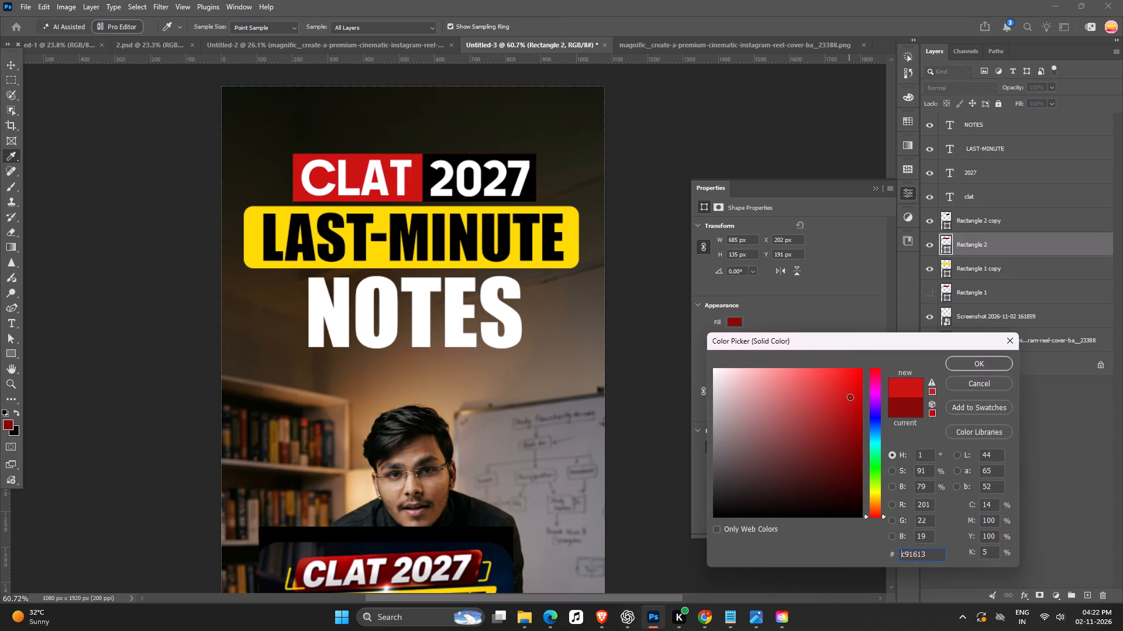
{"action": "left_click_drag", "start_coordinate": [850, 397], "coordinate": [888, 388]}
{"action": "left_click", "coordinate": [970, 361]}
{"action": "left_click", "coordinate": [754, 129]}
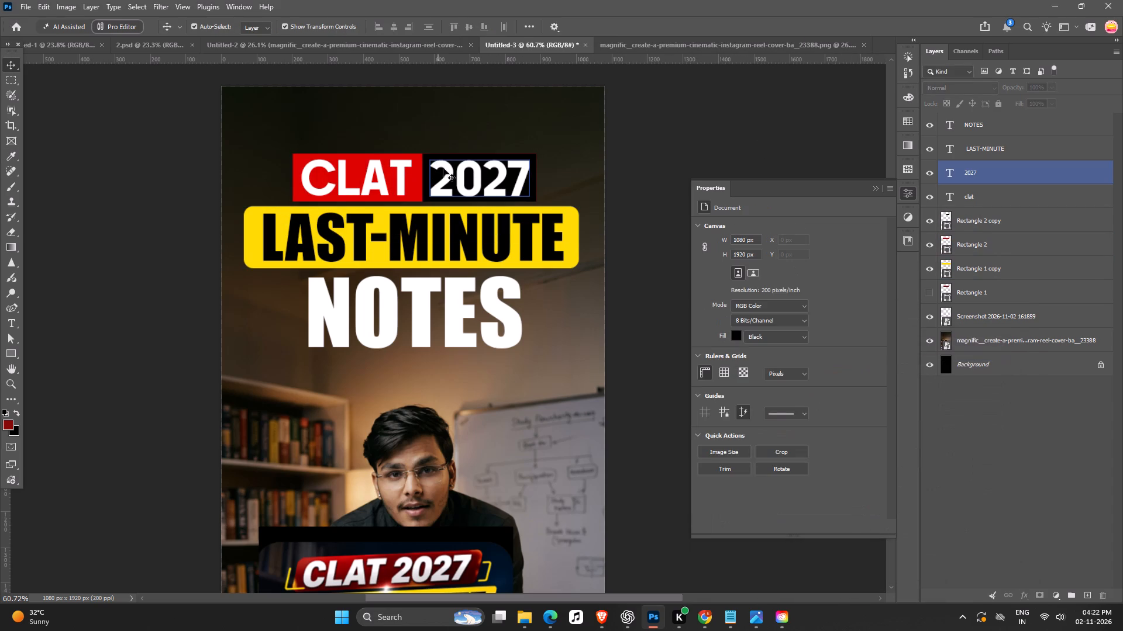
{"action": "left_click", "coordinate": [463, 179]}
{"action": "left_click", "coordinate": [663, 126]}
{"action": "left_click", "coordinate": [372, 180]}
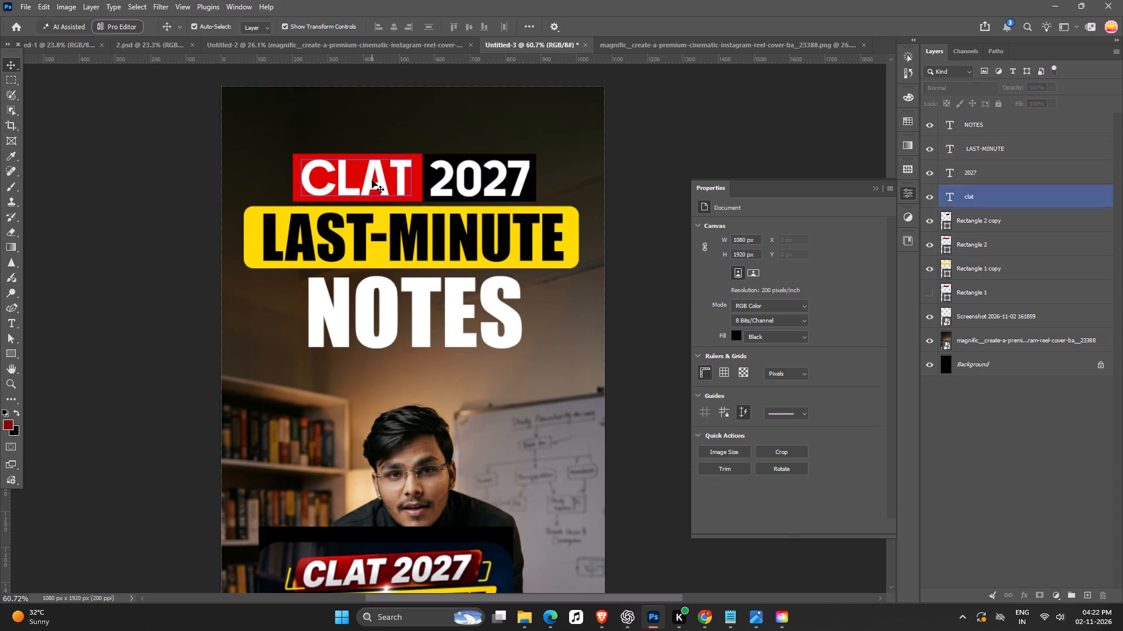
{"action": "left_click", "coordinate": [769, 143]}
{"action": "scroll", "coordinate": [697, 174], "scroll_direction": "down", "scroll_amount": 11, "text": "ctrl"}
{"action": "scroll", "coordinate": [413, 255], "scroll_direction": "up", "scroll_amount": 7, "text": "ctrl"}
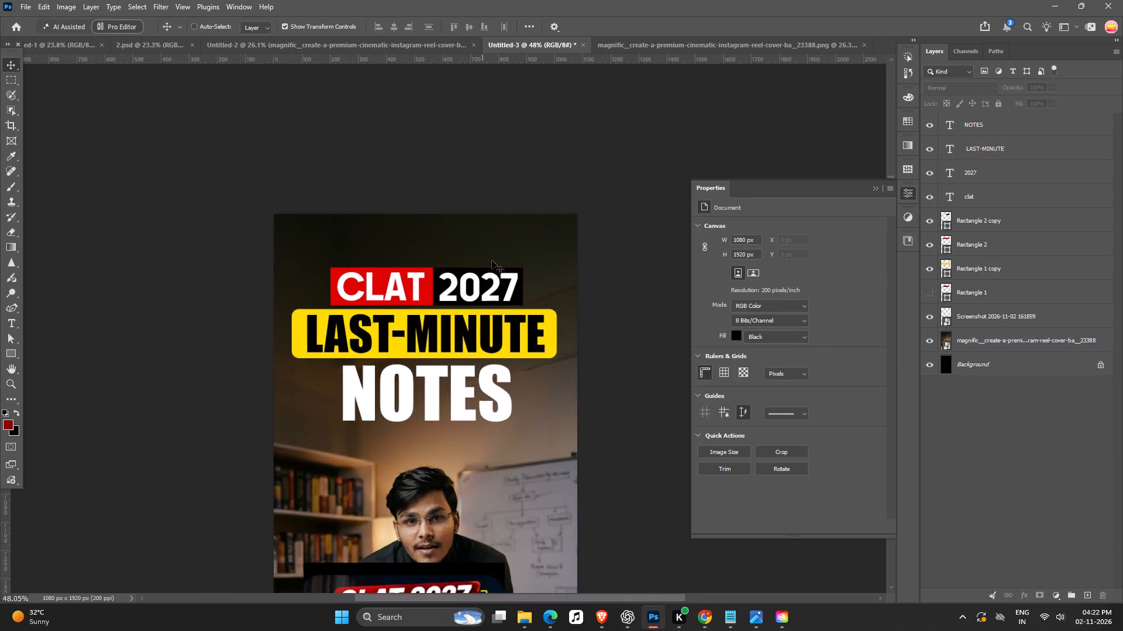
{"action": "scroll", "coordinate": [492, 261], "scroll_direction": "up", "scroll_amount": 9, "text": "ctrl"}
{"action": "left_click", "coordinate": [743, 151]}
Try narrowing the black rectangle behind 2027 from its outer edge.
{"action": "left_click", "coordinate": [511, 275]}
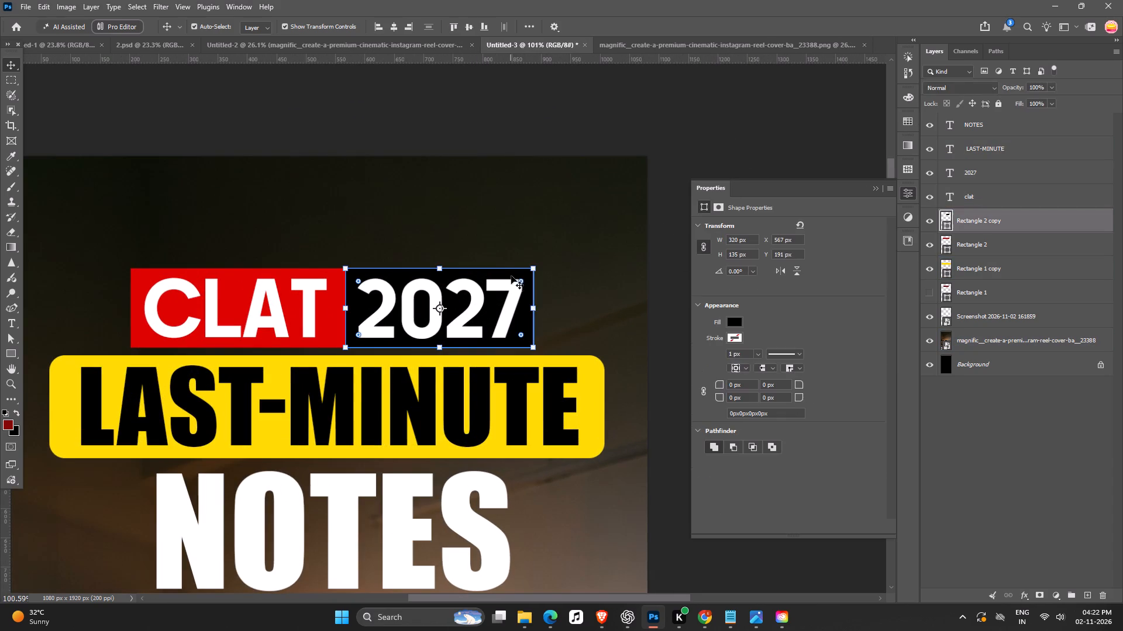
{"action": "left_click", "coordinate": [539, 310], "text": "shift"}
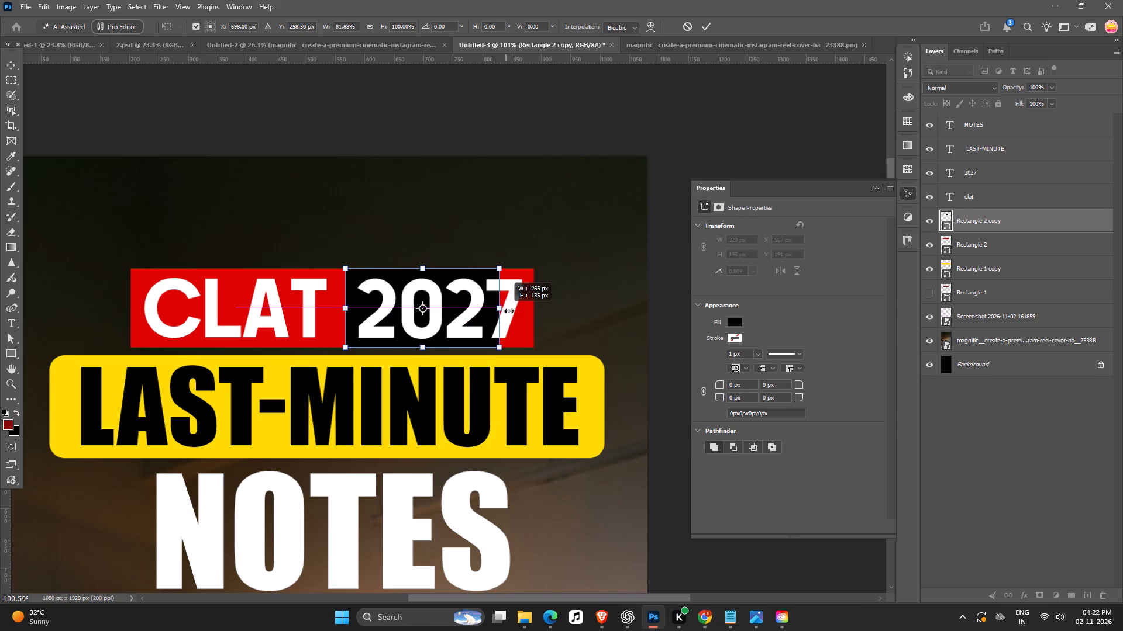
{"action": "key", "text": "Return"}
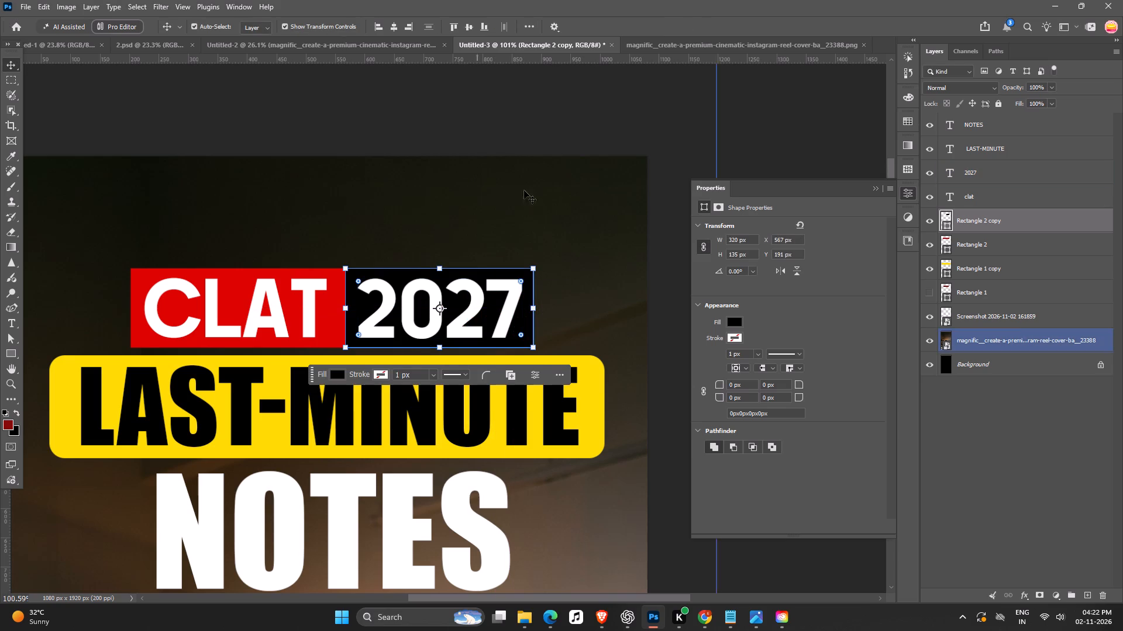
Narrow the bright red rectangle behind CLAT to about 365 px wide so its edge meets the black rectangle.
{"action": "left_click", "coordinate": [1041, 251]}
{"action": "left_click_drag", "start_coordinate": [533, 311], "coordinate": [373, 321], "text": "shift"}
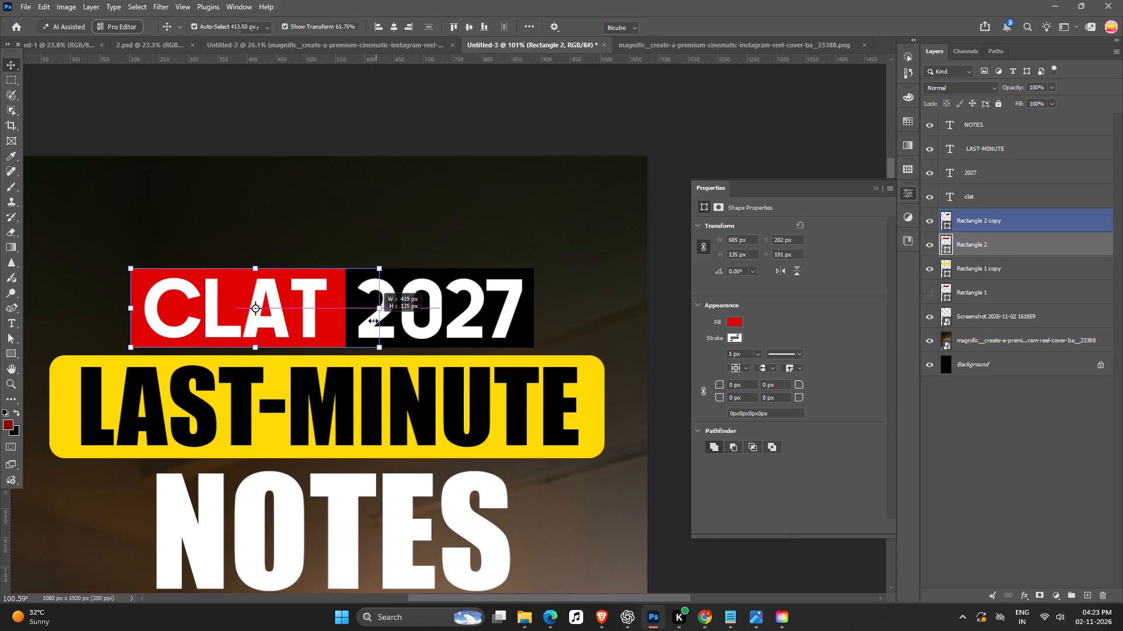
{"action": "left_click_drag", "start_coordinate": [373, 321], "coordinate": [341, 319], "text": "shift"}
{"action": "key", "text": "Return"}
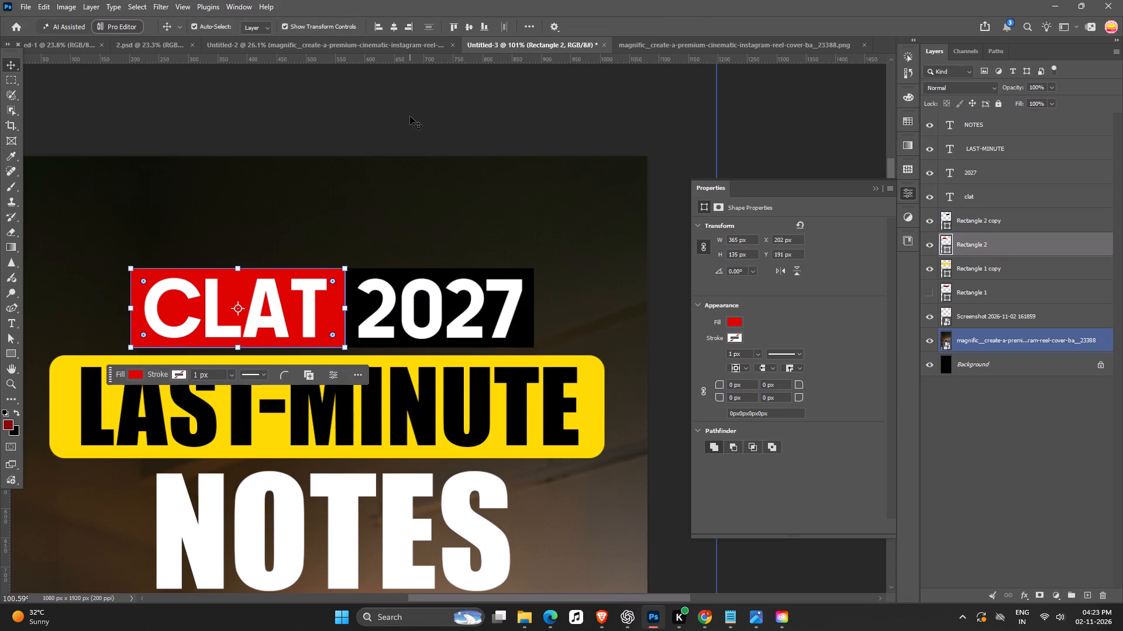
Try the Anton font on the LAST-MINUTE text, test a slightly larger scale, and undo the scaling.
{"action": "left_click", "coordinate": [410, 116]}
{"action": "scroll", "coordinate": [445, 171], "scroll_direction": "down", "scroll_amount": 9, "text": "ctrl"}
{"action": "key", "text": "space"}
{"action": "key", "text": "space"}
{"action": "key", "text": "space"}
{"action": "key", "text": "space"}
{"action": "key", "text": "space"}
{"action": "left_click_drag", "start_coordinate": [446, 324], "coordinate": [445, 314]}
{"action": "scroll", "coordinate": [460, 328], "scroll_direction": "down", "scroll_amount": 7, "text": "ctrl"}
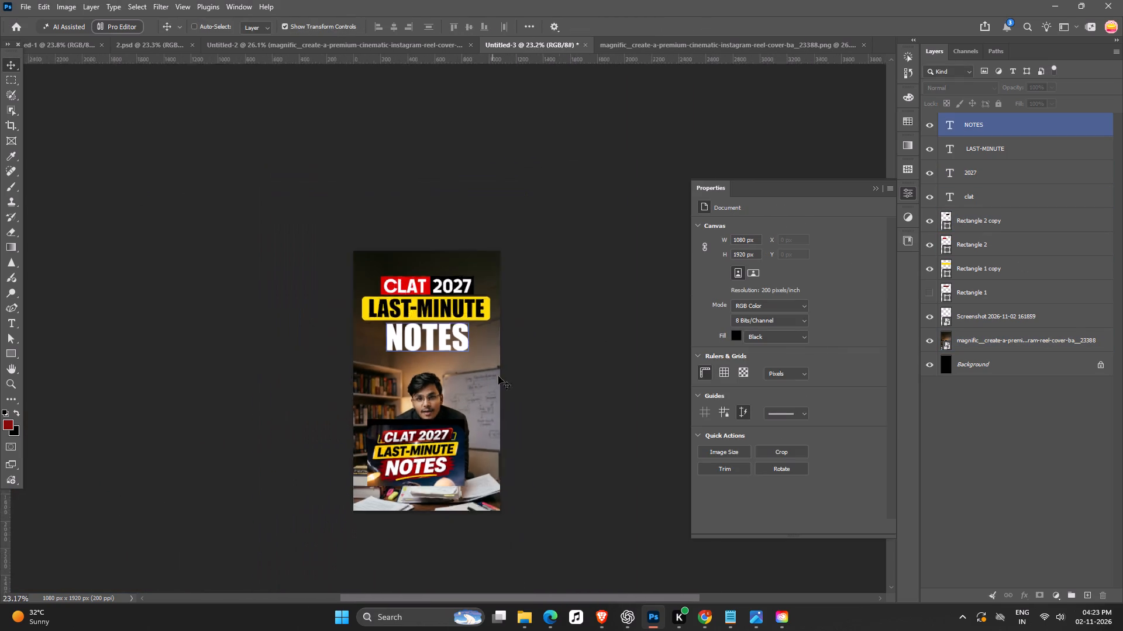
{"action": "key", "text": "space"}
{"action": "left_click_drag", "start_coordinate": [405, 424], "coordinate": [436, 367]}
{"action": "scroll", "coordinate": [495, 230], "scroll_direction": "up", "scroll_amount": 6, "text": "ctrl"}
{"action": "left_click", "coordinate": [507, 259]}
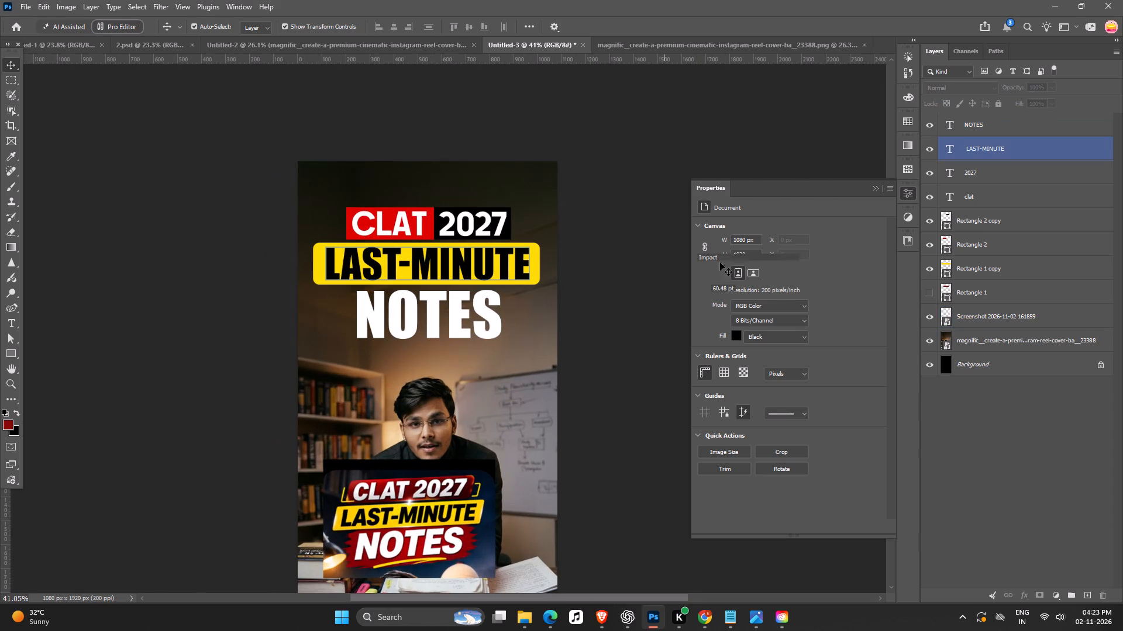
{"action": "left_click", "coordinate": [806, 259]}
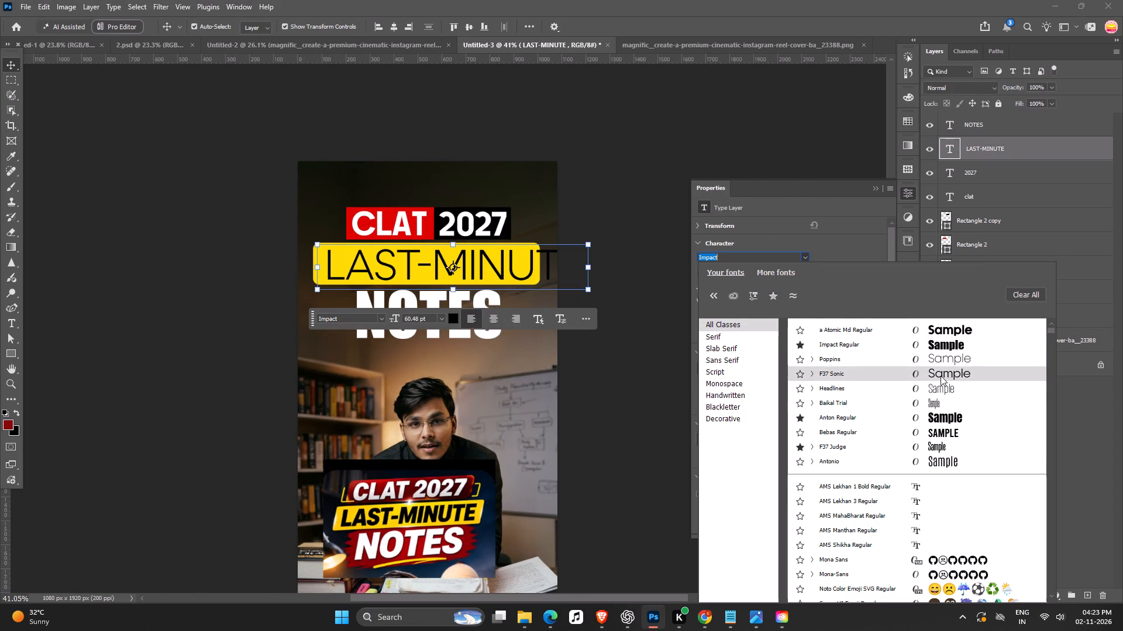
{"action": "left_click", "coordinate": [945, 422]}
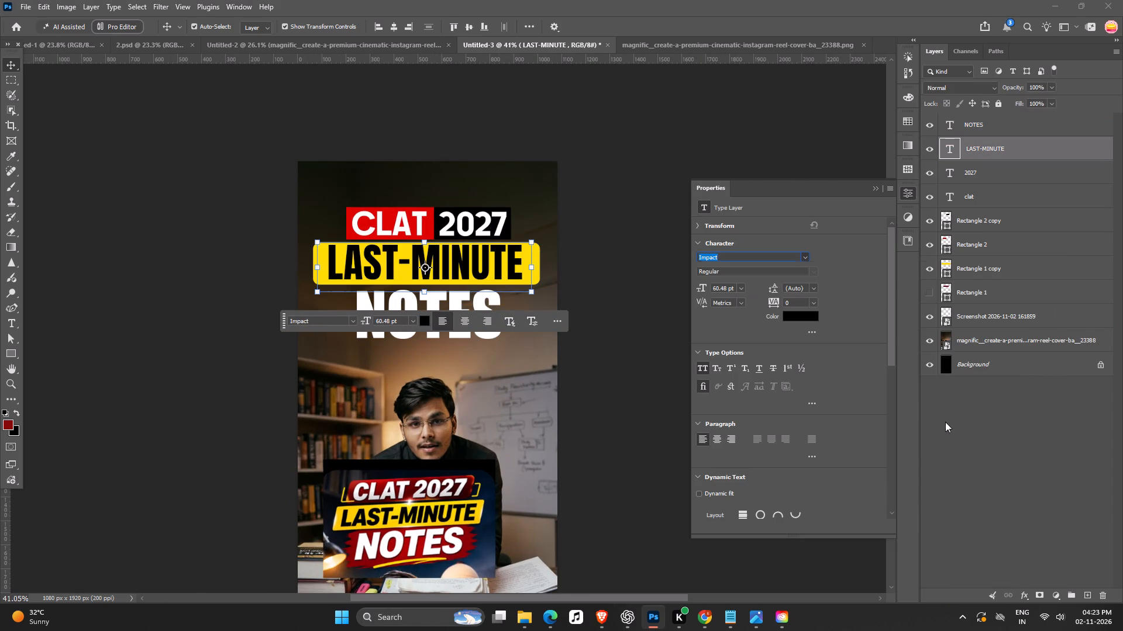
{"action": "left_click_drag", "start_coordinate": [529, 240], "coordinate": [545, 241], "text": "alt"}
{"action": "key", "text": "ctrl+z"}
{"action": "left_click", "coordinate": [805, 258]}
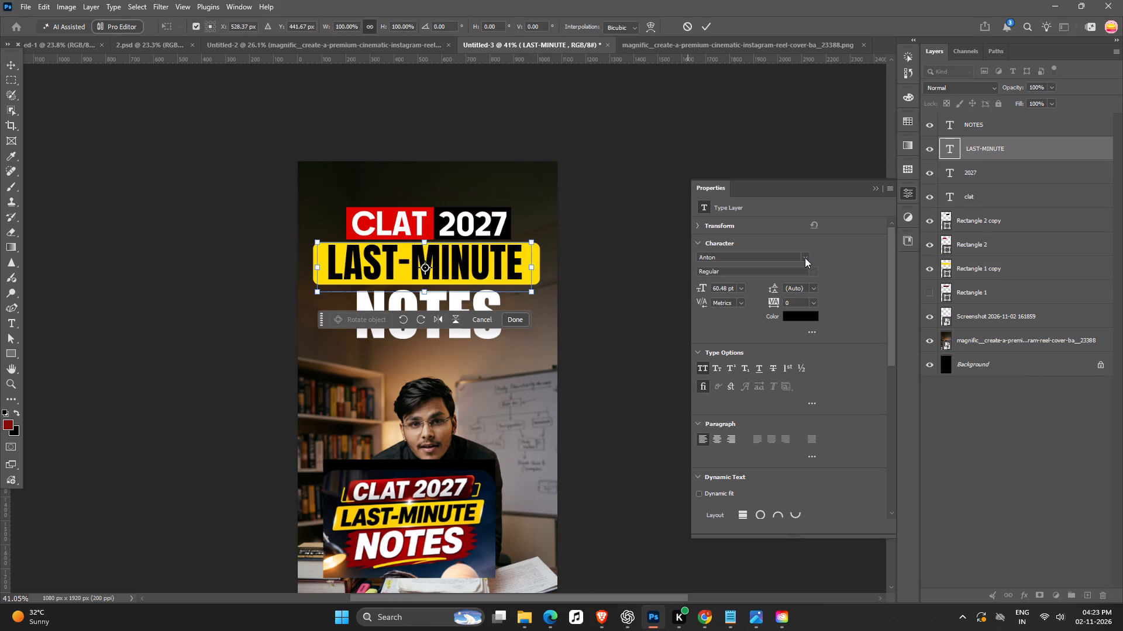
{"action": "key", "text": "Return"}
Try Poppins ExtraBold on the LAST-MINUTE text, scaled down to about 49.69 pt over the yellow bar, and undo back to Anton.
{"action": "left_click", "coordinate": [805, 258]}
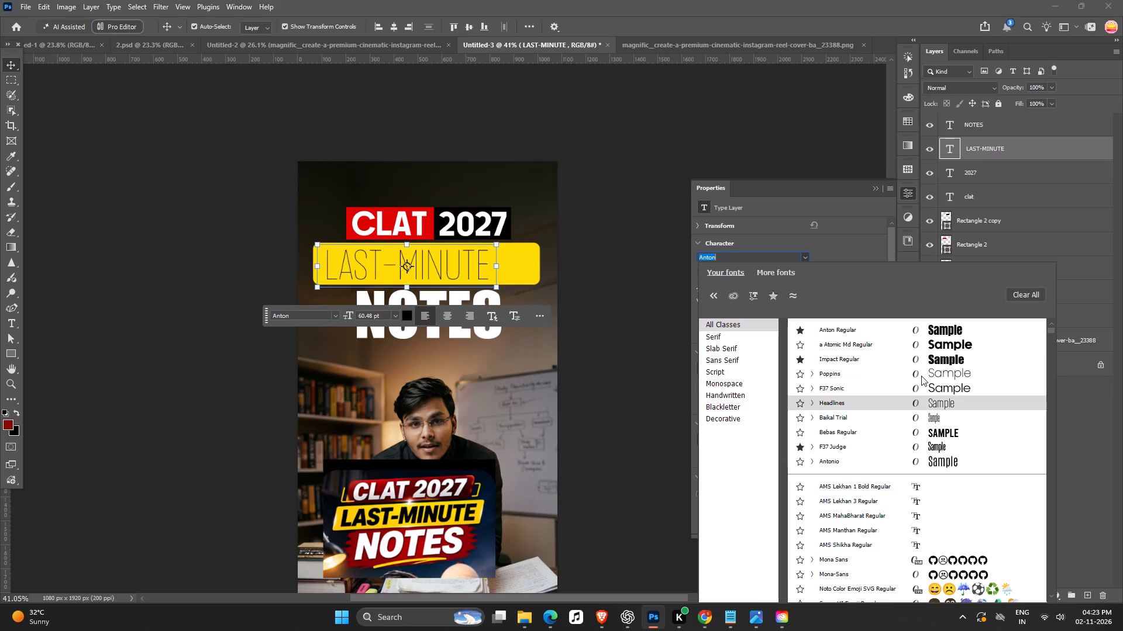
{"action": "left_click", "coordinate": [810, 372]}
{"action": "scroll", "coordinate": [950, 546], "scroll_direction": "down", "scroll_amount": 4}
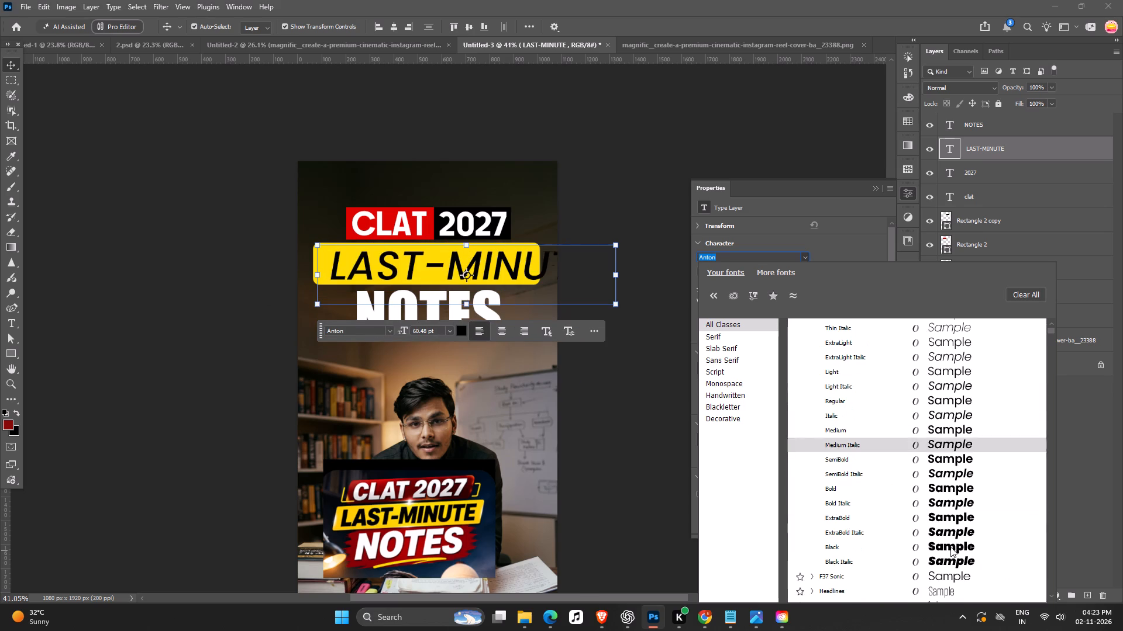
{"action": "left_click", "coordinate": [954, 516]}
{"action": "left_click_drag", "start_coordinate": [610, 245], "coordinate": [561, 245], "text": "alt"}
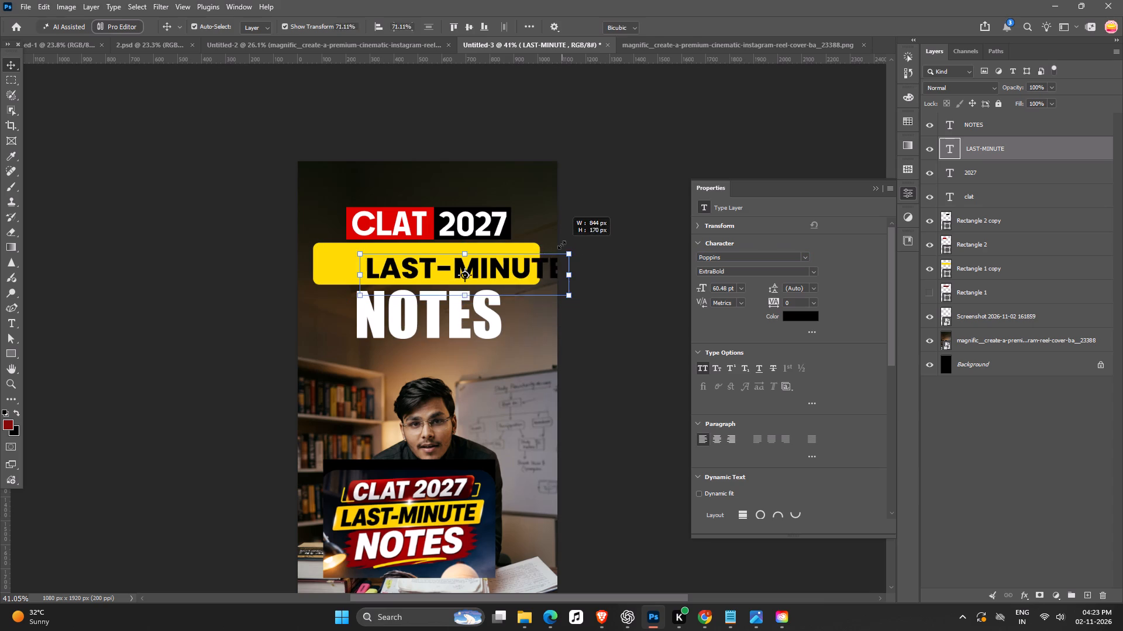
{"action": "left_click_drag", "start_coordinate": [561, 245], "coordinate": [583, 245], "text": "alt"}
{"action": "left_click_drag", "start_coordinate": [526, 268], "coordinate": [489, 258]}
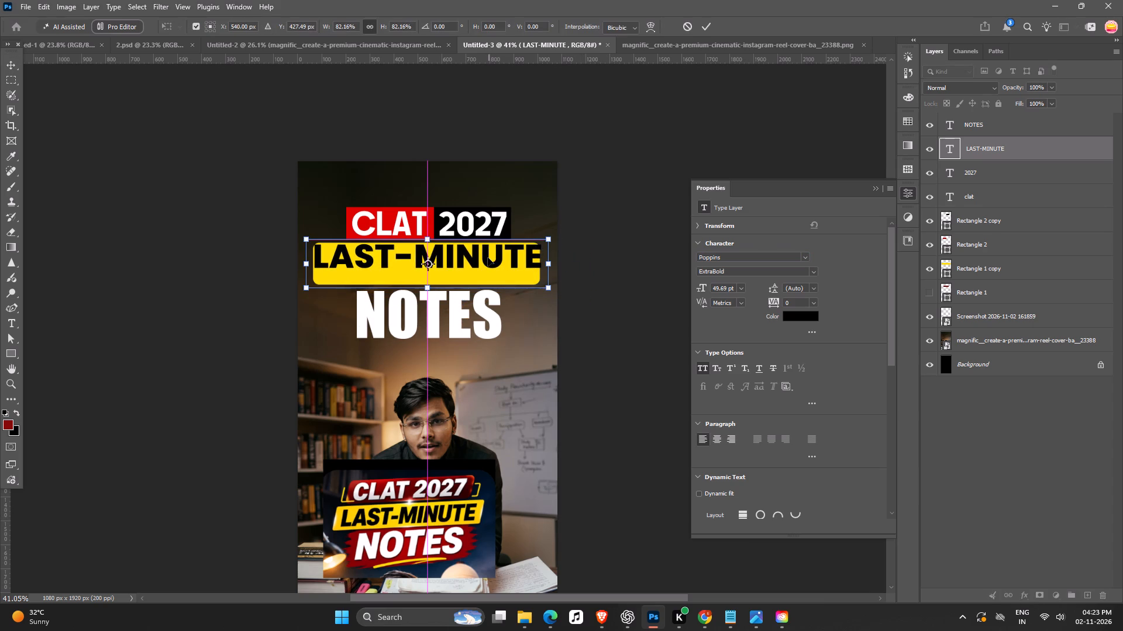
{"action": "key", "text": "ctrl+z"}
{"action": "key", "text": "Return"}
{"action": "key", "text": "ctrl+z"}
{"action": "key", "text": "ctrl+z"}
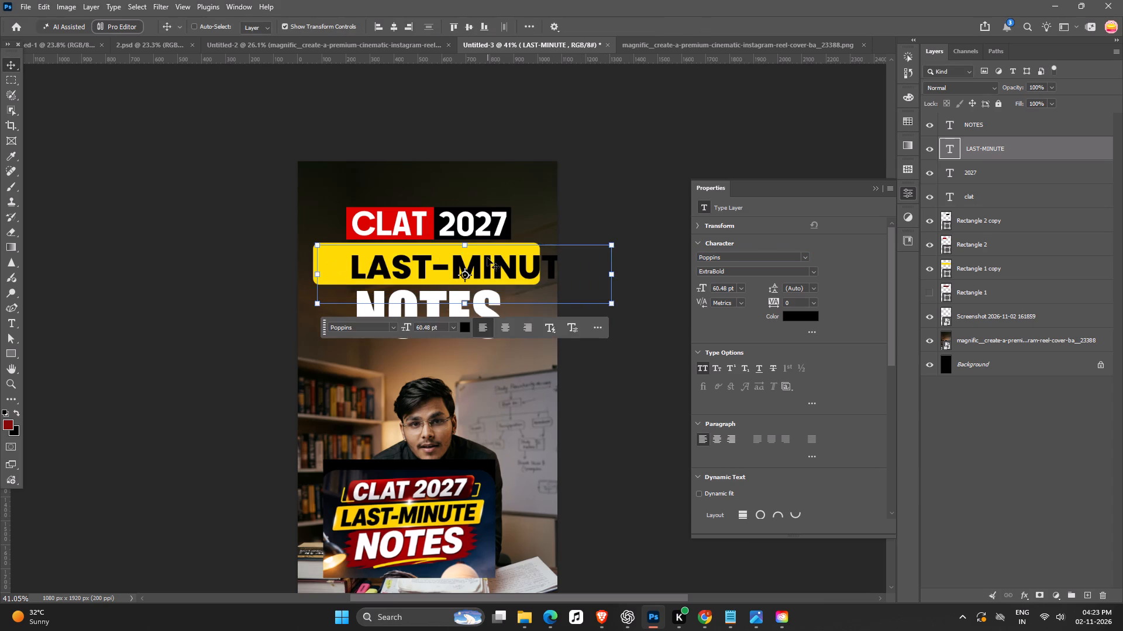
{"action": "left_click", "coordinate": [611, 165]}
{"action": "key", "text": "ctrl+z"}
Set the LAST-MINUTE text in Headlines Bold, enlarge it to about 70.75 pt and position it across the yellow bar.
{"action": "left_click", "coordinate": [495, 262]}
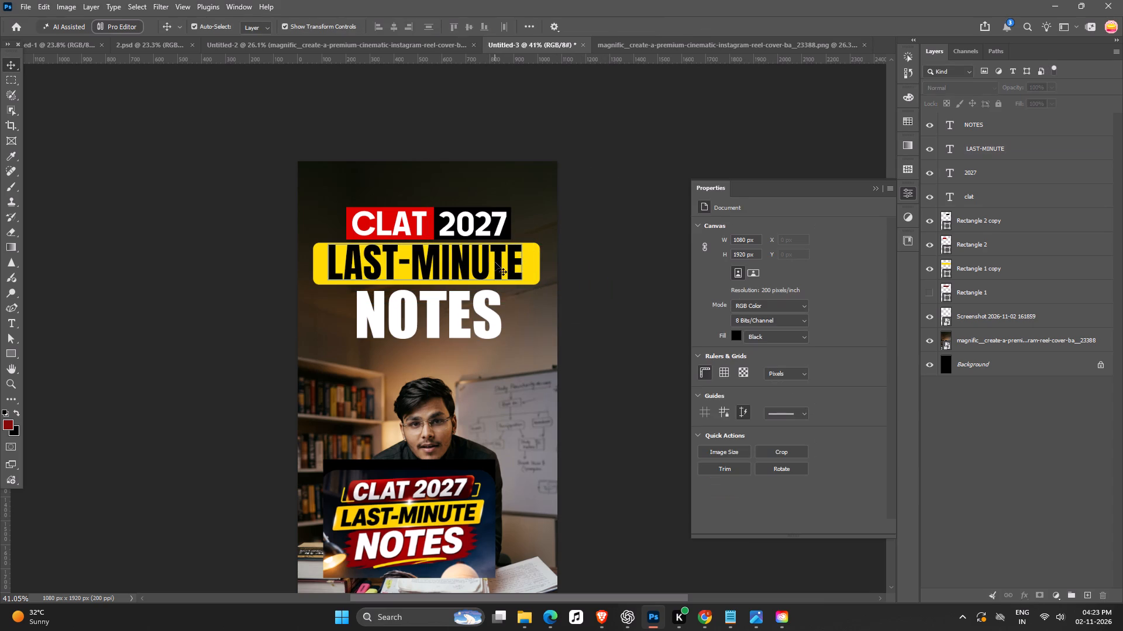
{"action": "left_click", "coordinate": [805, 258]}
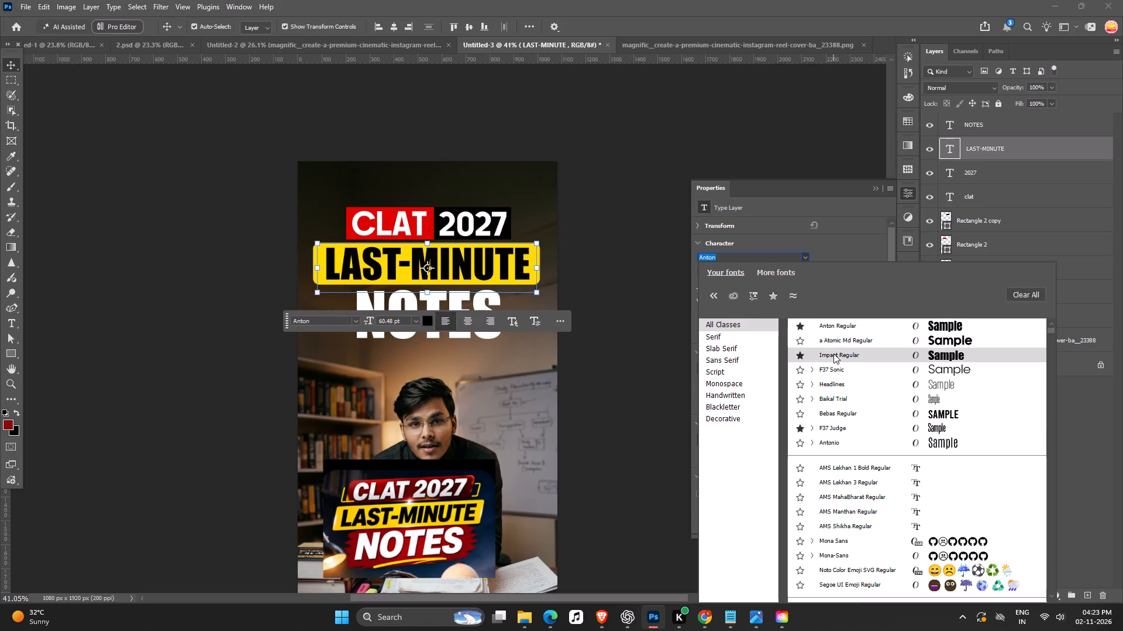
{"action": "left_click", "coordinate": [814, 382]}
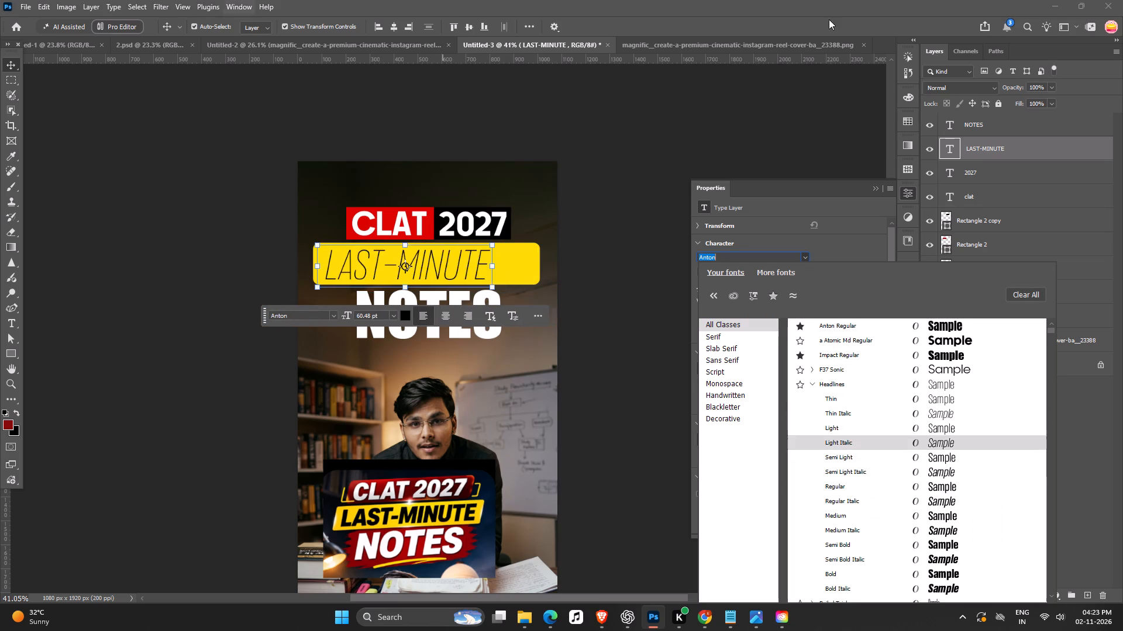
{"action": "left_click", "coordinate": [950, 576]}
{"action": "left_click_drag", "start_coordinate": [521, 242], "coordinate": [533, 242], "text": "alt"}
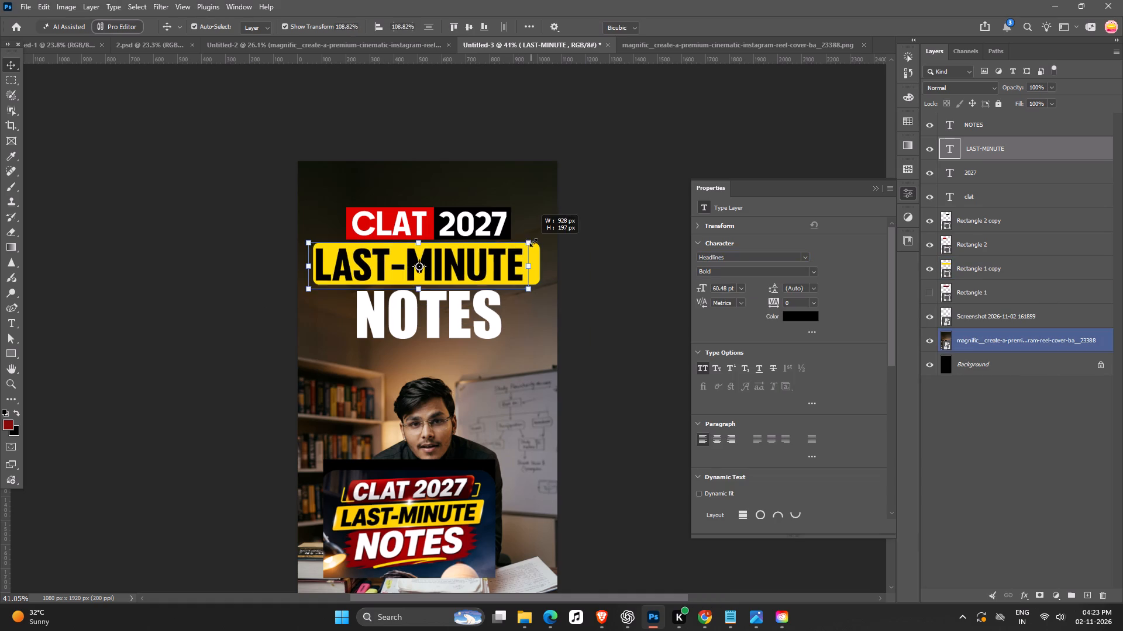
{"action": "left_click_drag", "start_coordinate": [533, 242], "coordinate": [539, 243], "text": "alt"}
{"action": "left_click_drag", "start_coordinate": [479, 261], "coordinate": [485, 262]}
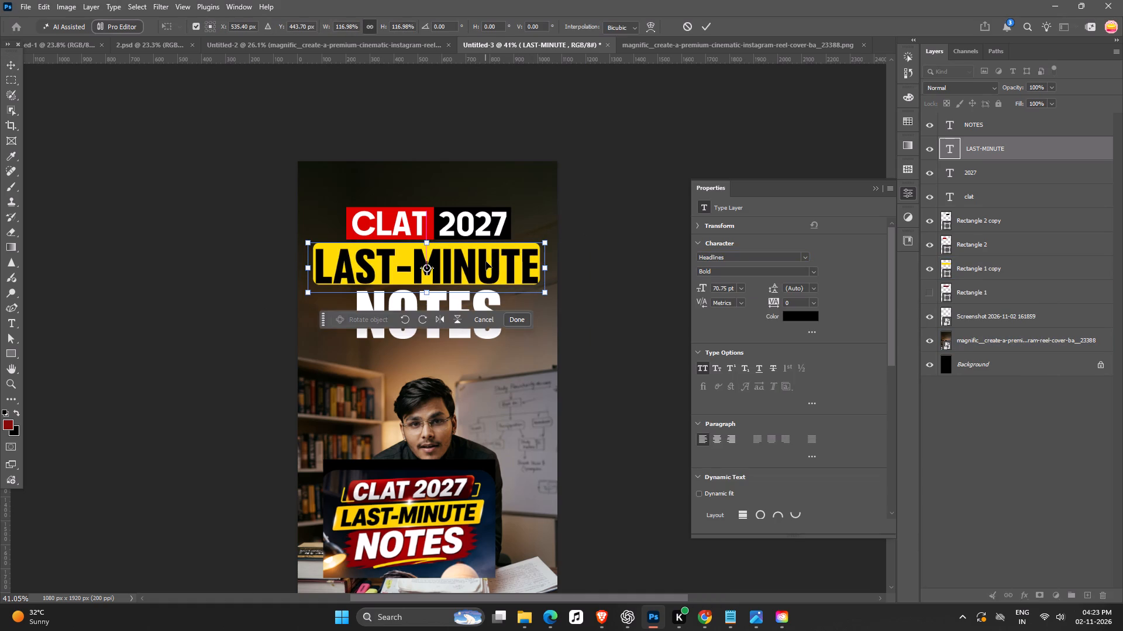
{"action": "key", "text": "Return"}
Align LAST-MINUTE and its yellow bar by vertical and horizontal centres, and move the pair up directly beneath the CLAT 2027 bars.
{"action": "left_click", "coordinate": [616, 290]}
{"action": "scroll", "coordinate": [454, 292], "scroll_direction": "up", "scroll_amount": 4, "text": "ctrl"}
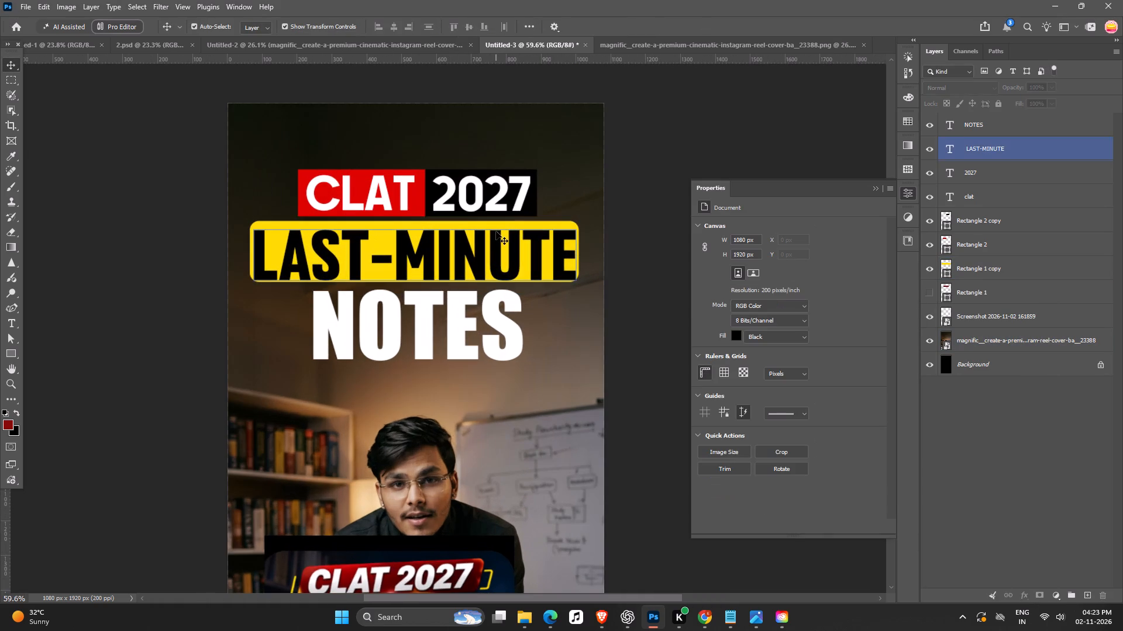
{"action": "left_click", "coordinate": [500, 224]}
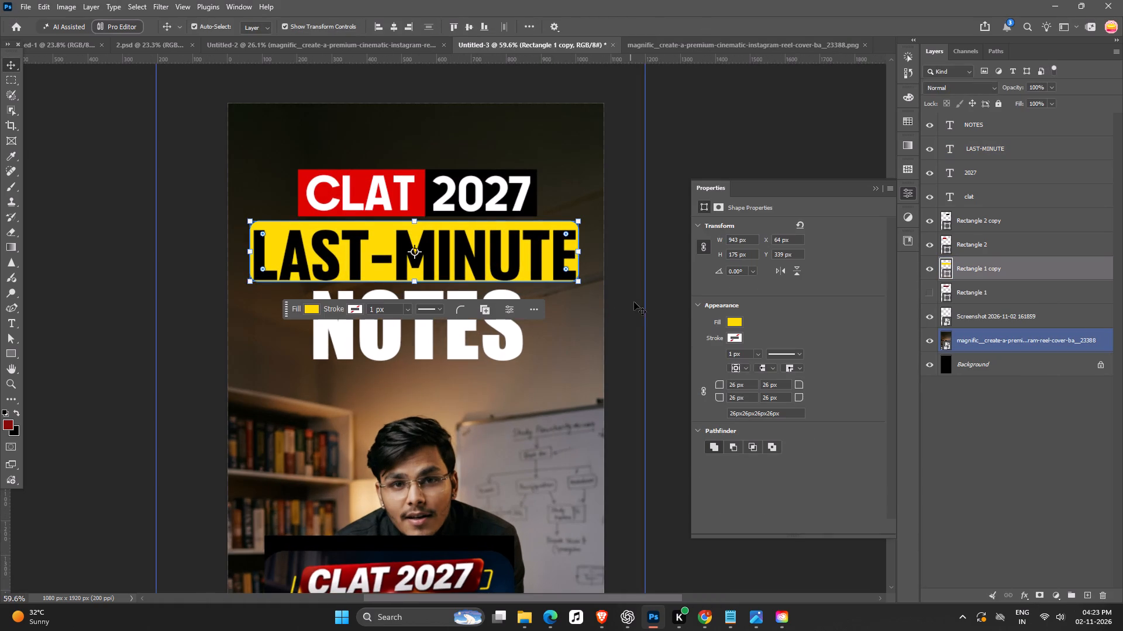
{"action": "left_click", "coordinate": [636, 302]}
{"action": "left_click", "coordinate": [564, 223]}
{"action": "left_click", "coordinate": [557, 242], "text": "shift"}
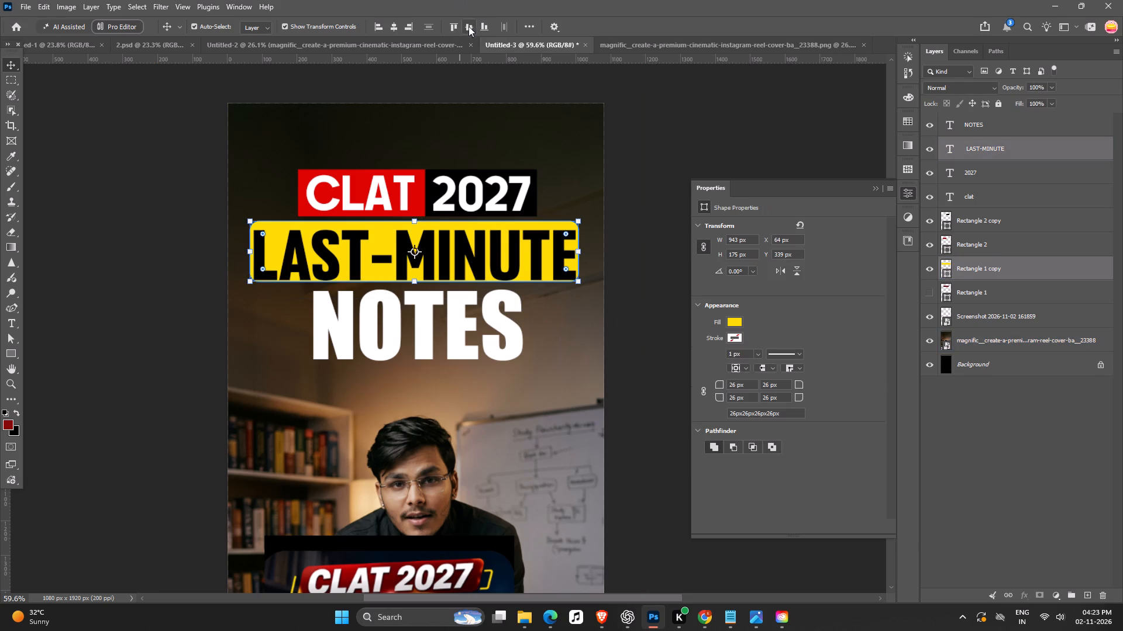
{"action": "left_click", "coordinate": [467, 27]}
{"action": "left_click", "coordinate": [396, 27]}
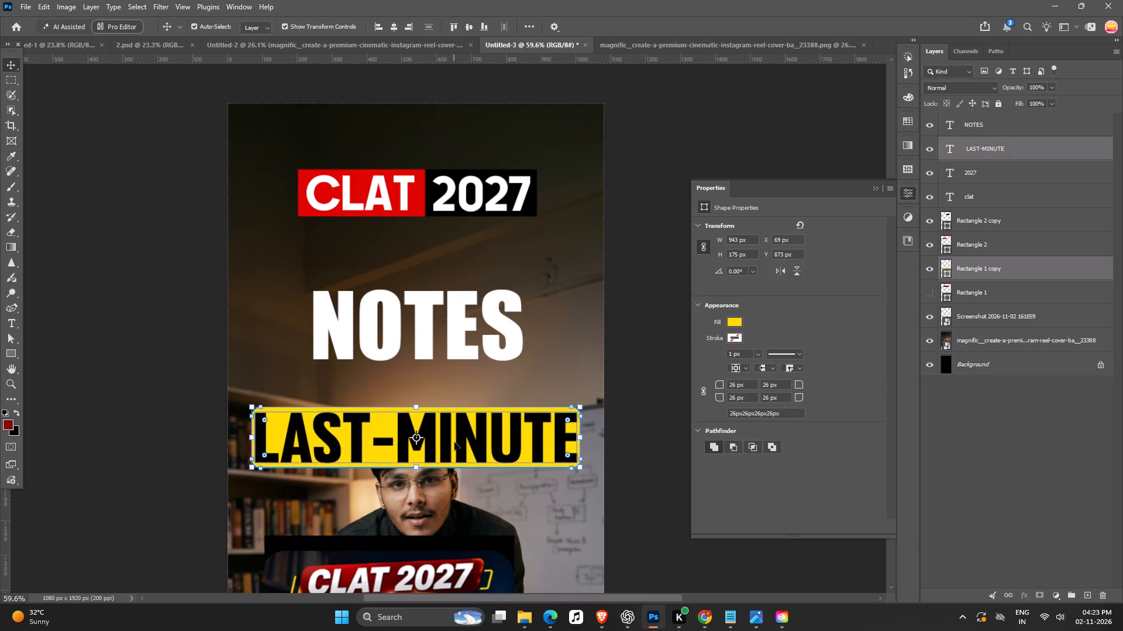
{"action": "left_click_drag", "start_coordinate": [456, 443], "coordinate": [461, 254]}
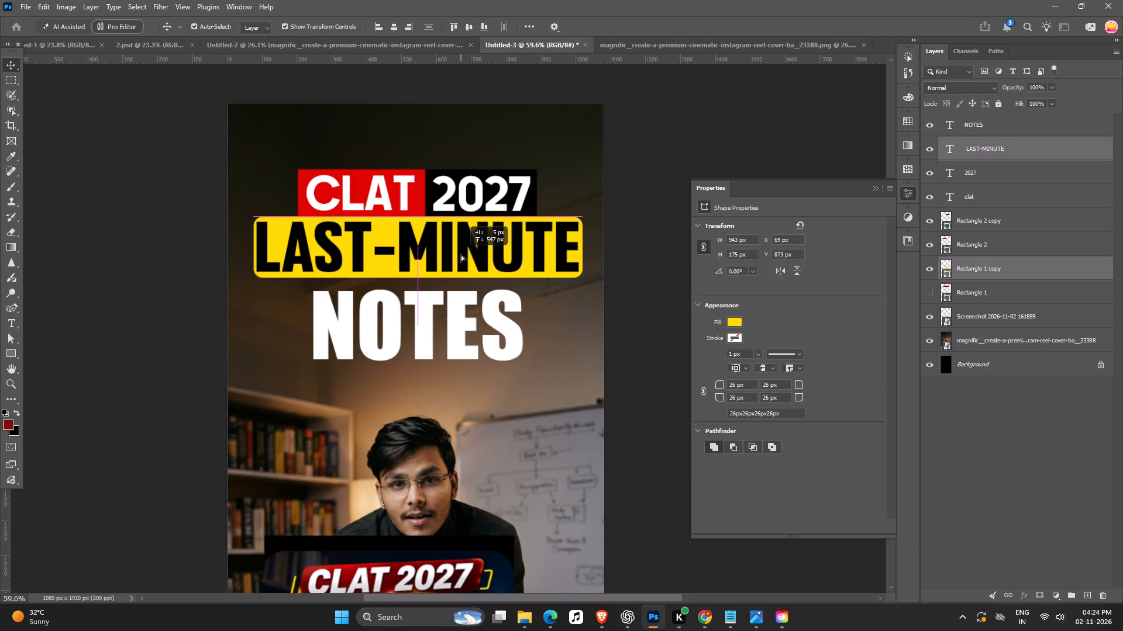
{"action": "left_click_drag", "start_coordinate": [461, 254], "coordinate": [463, 254]}
{"action": "left_click", "coordinate": [652, 196]}
Scale the LAST-MINUTE text down to about 64.94 pt and shift it within the yellow bar.
{"action": "left_click", "coordinate": [554, 227]}
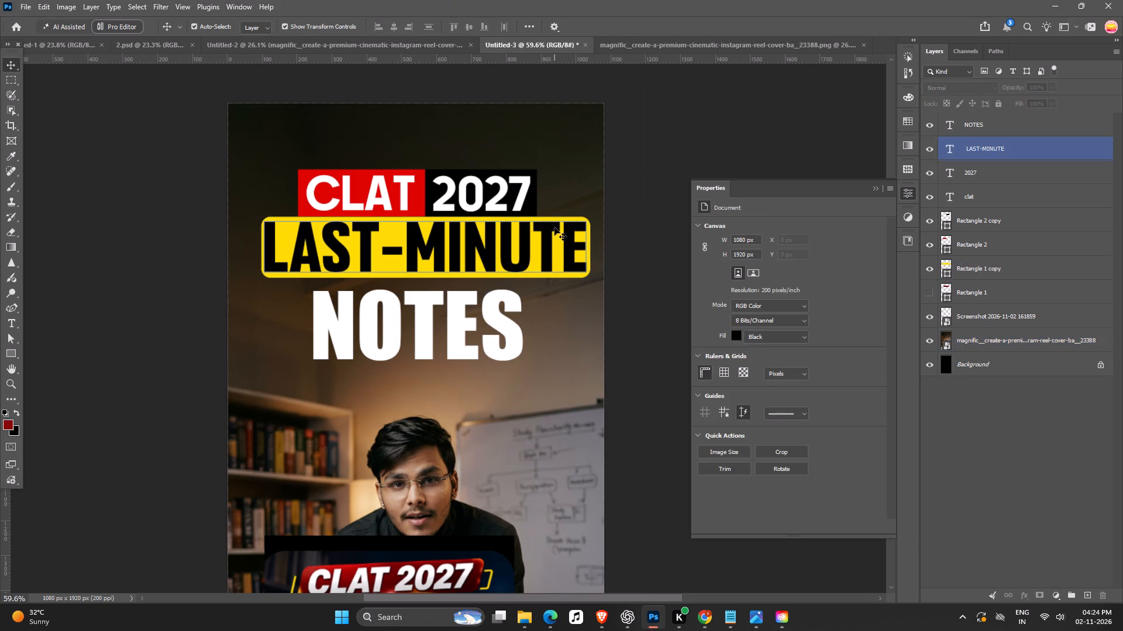
{"action": "left_click_drag", "start_coordinate": [596, 214], "coordinate": [582, 218], "text": "alt"}
{"action": "left_click_drag", "start_coordinate": [469, 253], "coordinate": [473, 253]}
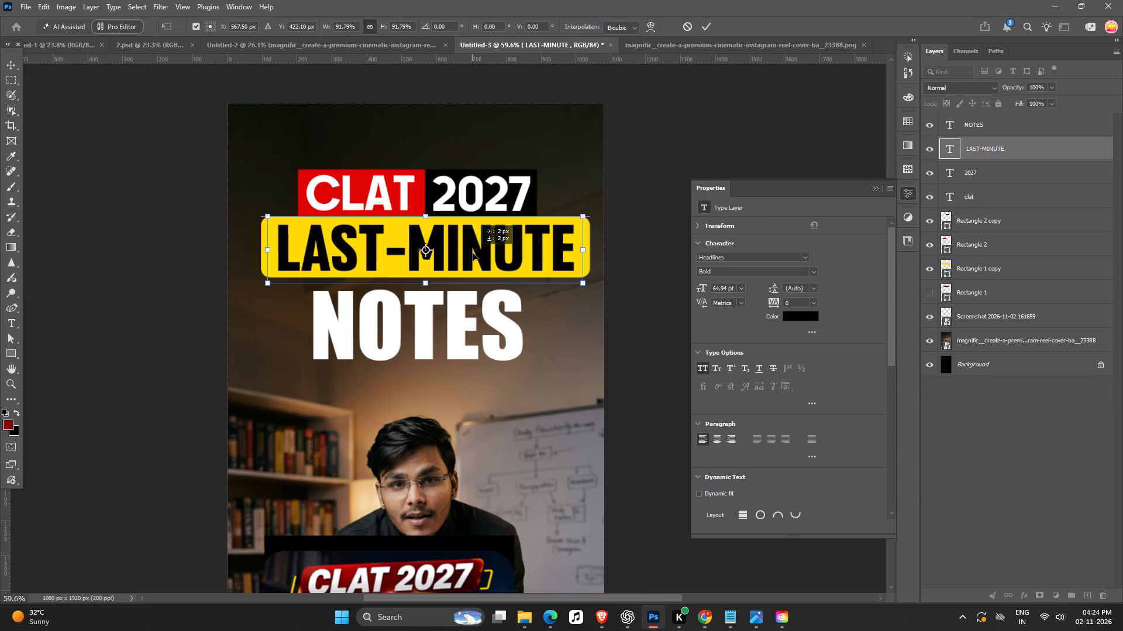
{"action": "left_click_drag", "start_coordinate": [473, 253], "coordinate": [475, 253]}
{"action": "key", "text": "Return"}
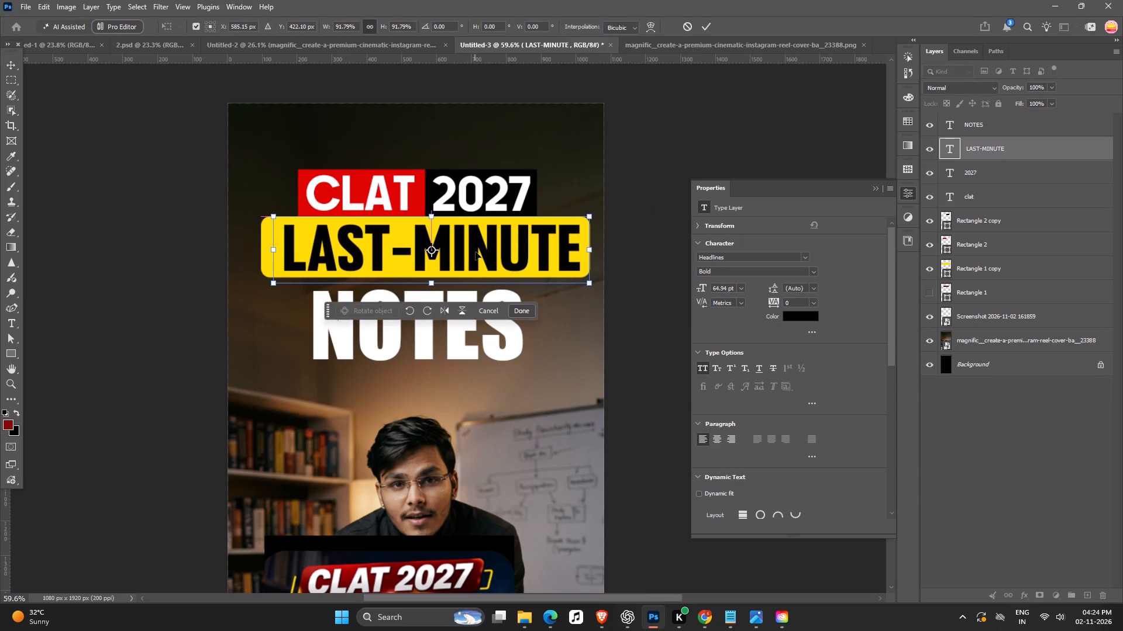
{"action": "left_click", "coordinate": [704, 91]}
Align the LAST-MINUTE text and its yellow bar by their horizontal centres on the canvas.
{"action": "left_click", "coordinate": [584, 225]}
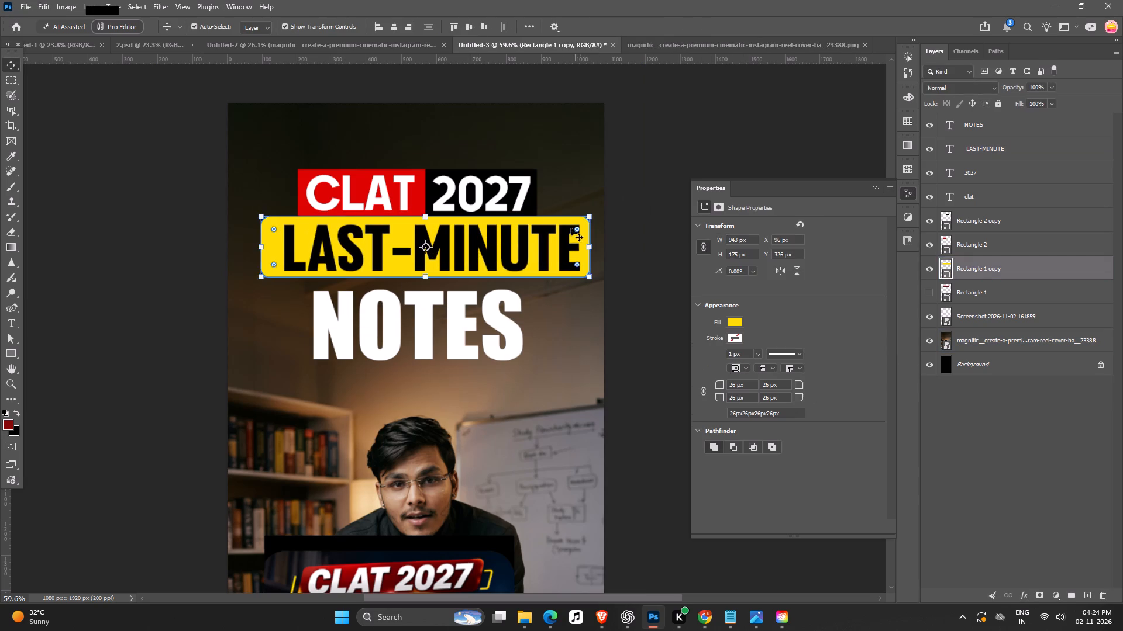
{"action": "left_click", "coordinate": [569, 228], "text": "shift"}
{"action": "left_click", "coordinate": [403, 21]}
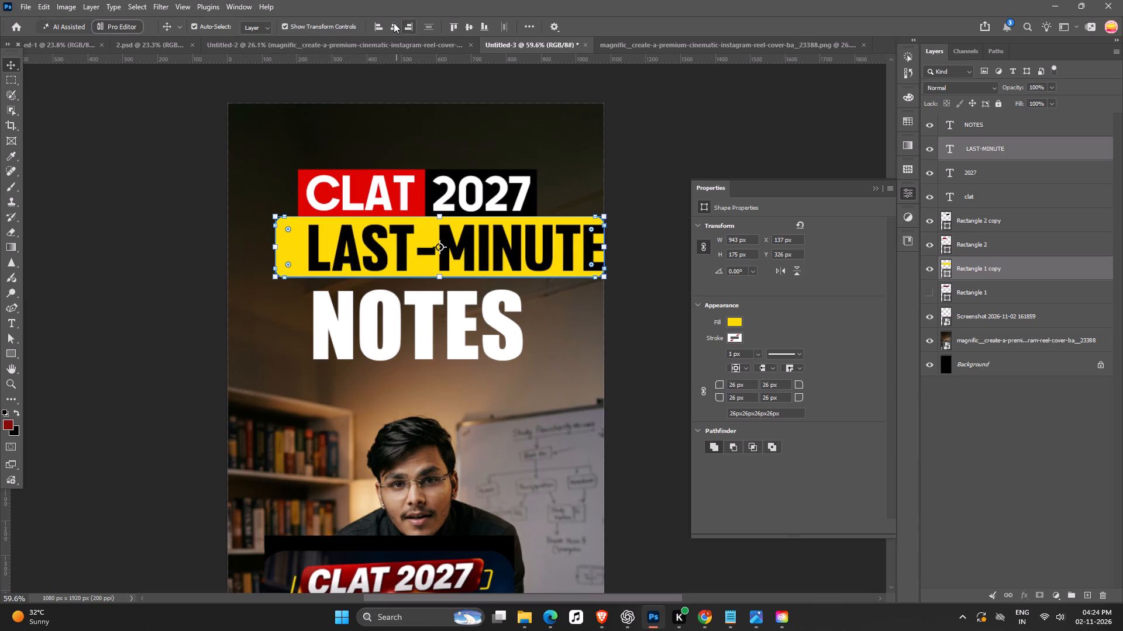
{"action": "key", "text": "ctrl+z"}
{"action": "left_click", "coordinate": [394, 23]}
{"action": "left_click", "coordinate": [651, 181]}
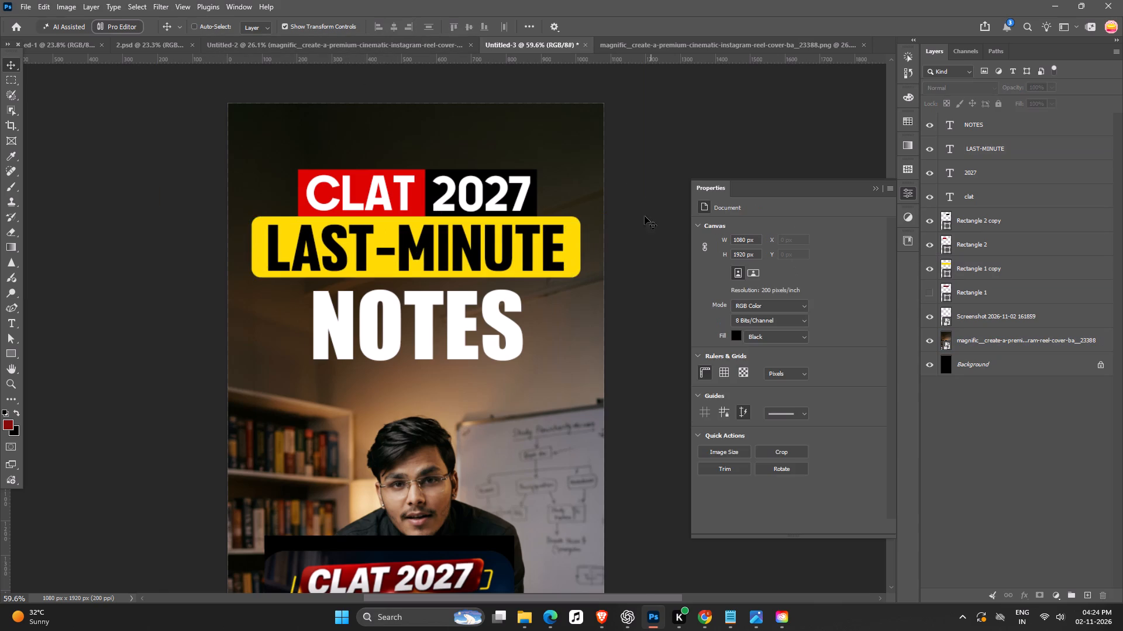
Place the TUTORIAL REEL.png logo from the All Size Logos folder into the reel cover document.
{"action": "scroll", "coordinate": [651, 188], "scroll_direction": "down", "scroll_amount": 8, "text": "ctrl"}
{"action": "key", "text": "space"}
{"action": "key", "text": "space"}
{"action": "key", "text": "space"}
{"action": "left_click_drag", "start_coordinate": [436, 364], "coordinate": [399, 304]}
{"action": "scroll", "coordinate": [410, 285], "scroll_direction": "up", "scroll_amount": 3, "text": "ctrl"}
{"action": "key", "text": "space"}
{"action": "left_click_drag", "start_coordinate": [419, 324], "coordinate": [415, 297]}
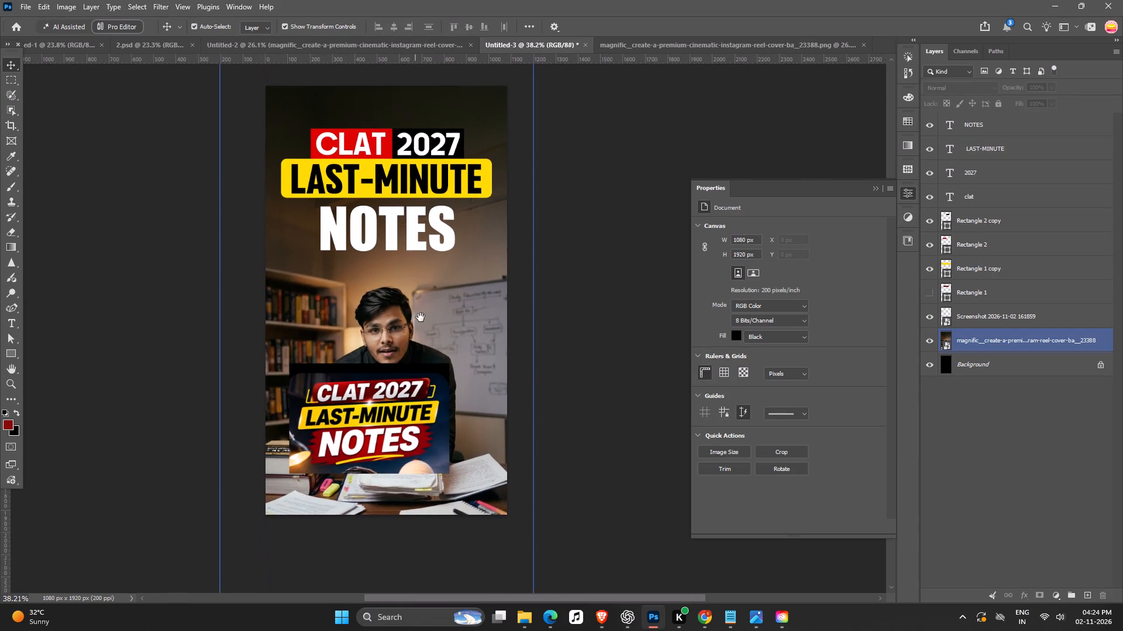
{"action": "left_click", "coordinate": [533, 620]}
{"action": "left_click", "coordinate": [350, 570]}
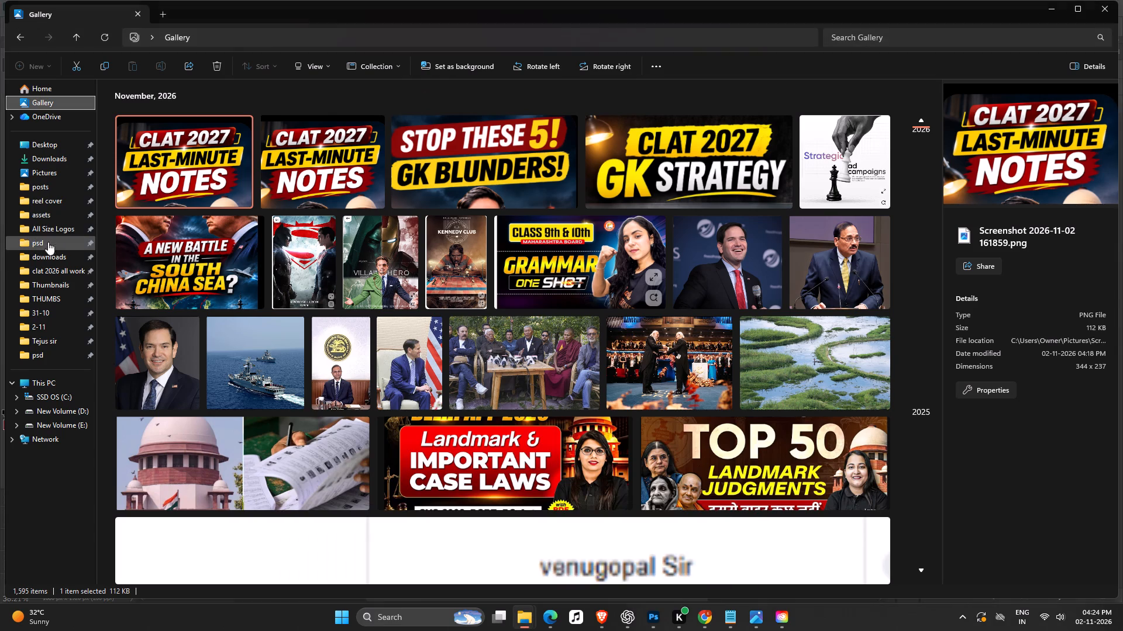
{"action": "double_click", "coordinate": [65, 230]}
{"action": "scroll", "coordinate": [268, 410], "scroll_direction": "down", "scroll_amount": 15}
{"action": "left_click_drag", "start_coordinate": [334, 448], "coordinate": [636, 630]}
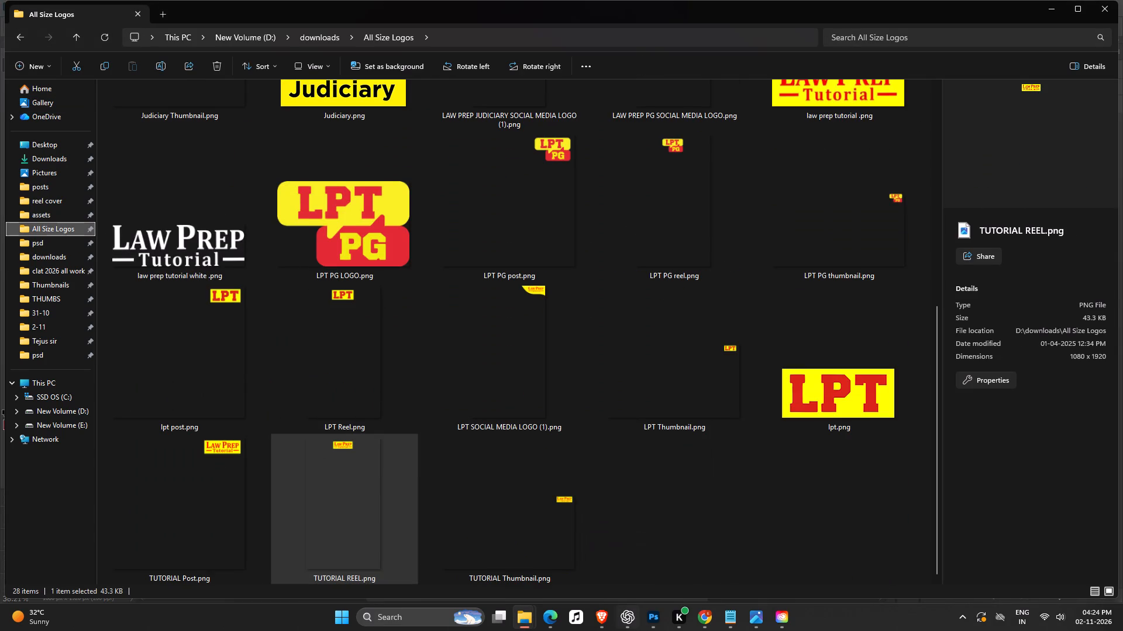
{"action": "left_click_drag", "start_coordinate": [636, 630], "coordinate": [433, 448]}
{"action": "key", "text": "Return"}
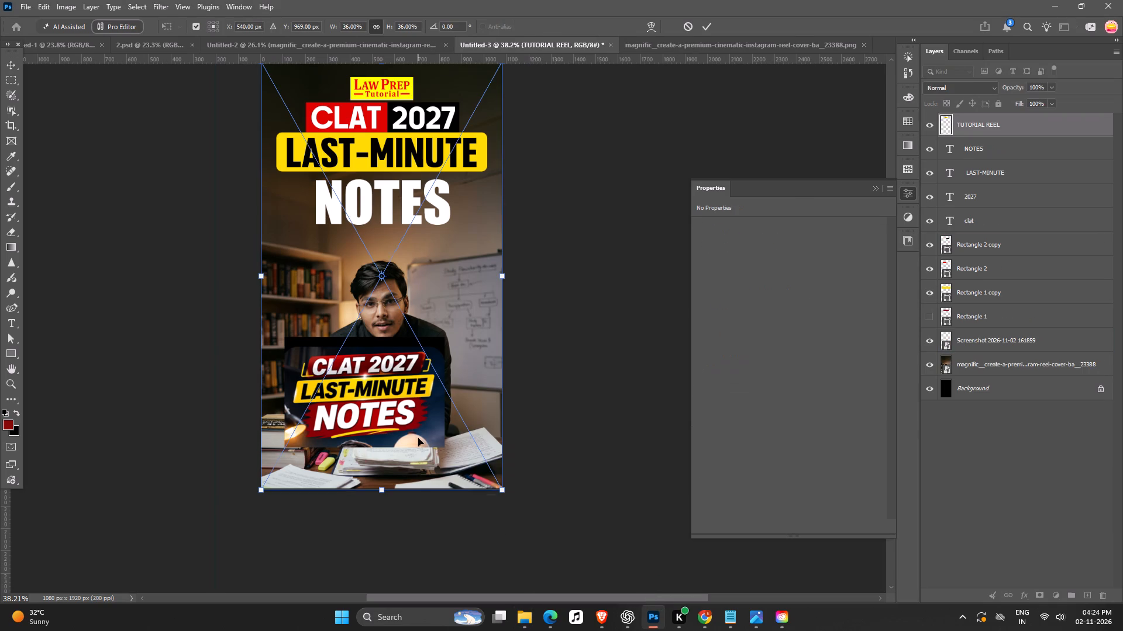
Move the CLAT 2027, LAST-MINUTE and NOTES texts with their coloured bars down together by 70 px, away from the logo.
{"action": "scroll", "coordinate": [388, 445], "scroll_direction": "down", "scroll_amount": 8, "text": "ctrl"}
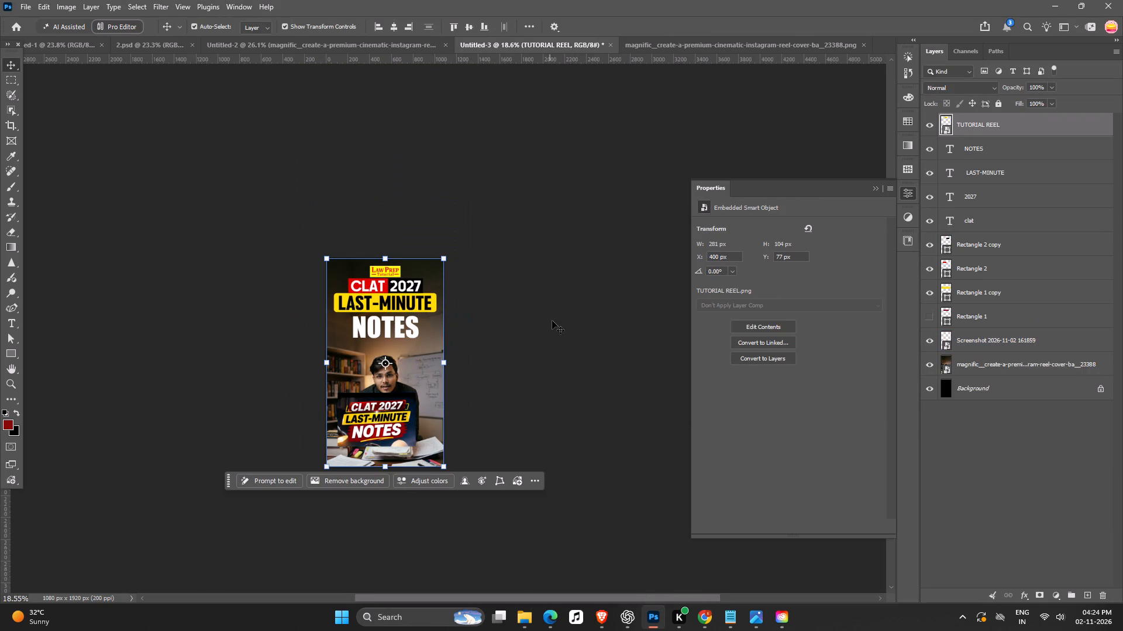
{"action": "left_click", "coordinate": [553, 320]}
{"action": "scroll", "coordinate": [434, 373], "scroll_direction": "up", "scroll_amount": 5, "text": "ctrl"}
{"action": "key", "text": "space"}
{"action": "left_click_drag", "start_coordinate": [387, 397], "coordinate": [414, 363]}
{"action": "left_click", "coordinate": [424, 245]}
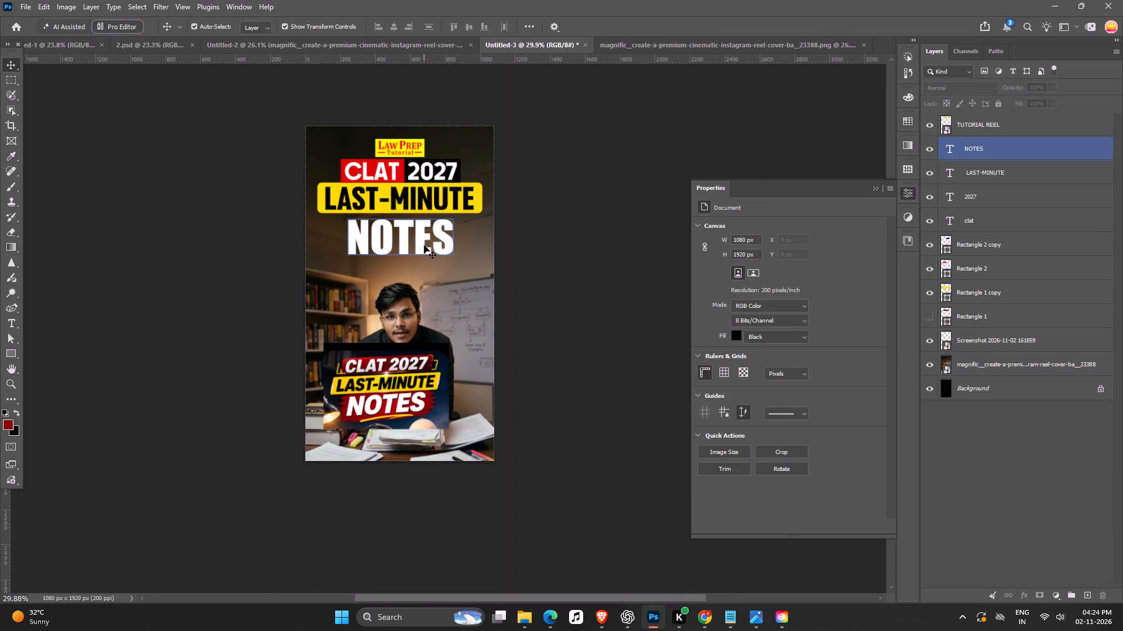
{"action": "scroll", "coordinate": [424, 244], "scroll_direction": "up", "scroll_amount": 6, "text": "ctrl"}
{"action": "left_click", "coordinate": [522, 173], "text": "shift"}
{"action": "left_click", "coordinate": [497, 174], "text": "shift"}
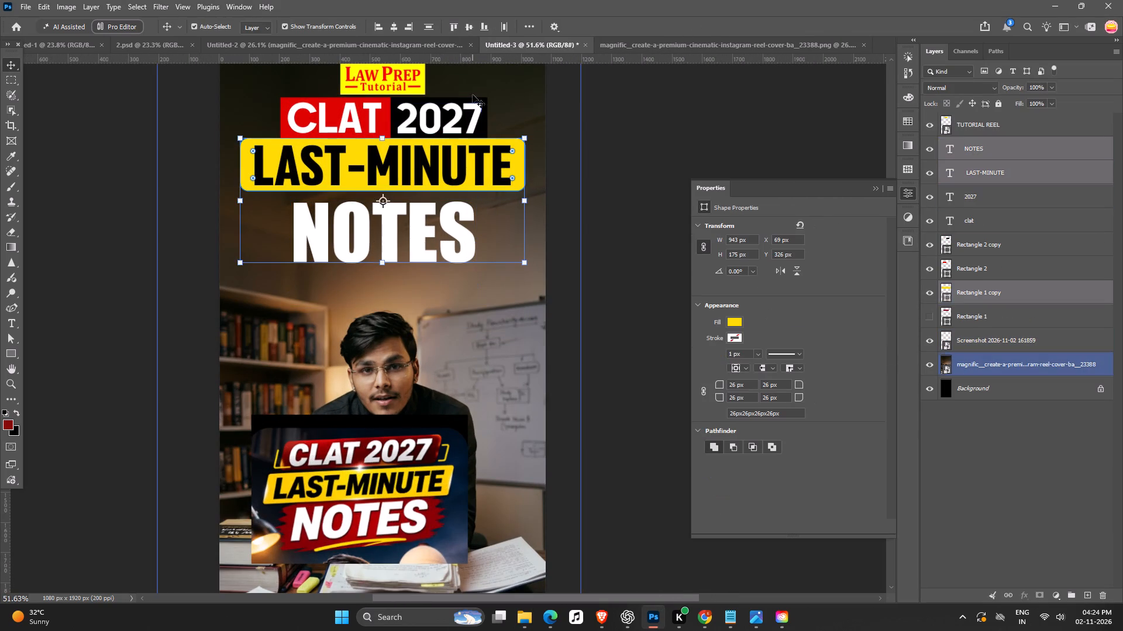
{"action": "left_click", "coordinate": [476, 100], "text": "shift"}
{"action": "left_click", "coordinate": [466, 113], "text": "shift"}
{"action": "left_click", "coordinate": [349, 100], "text": "shift"}
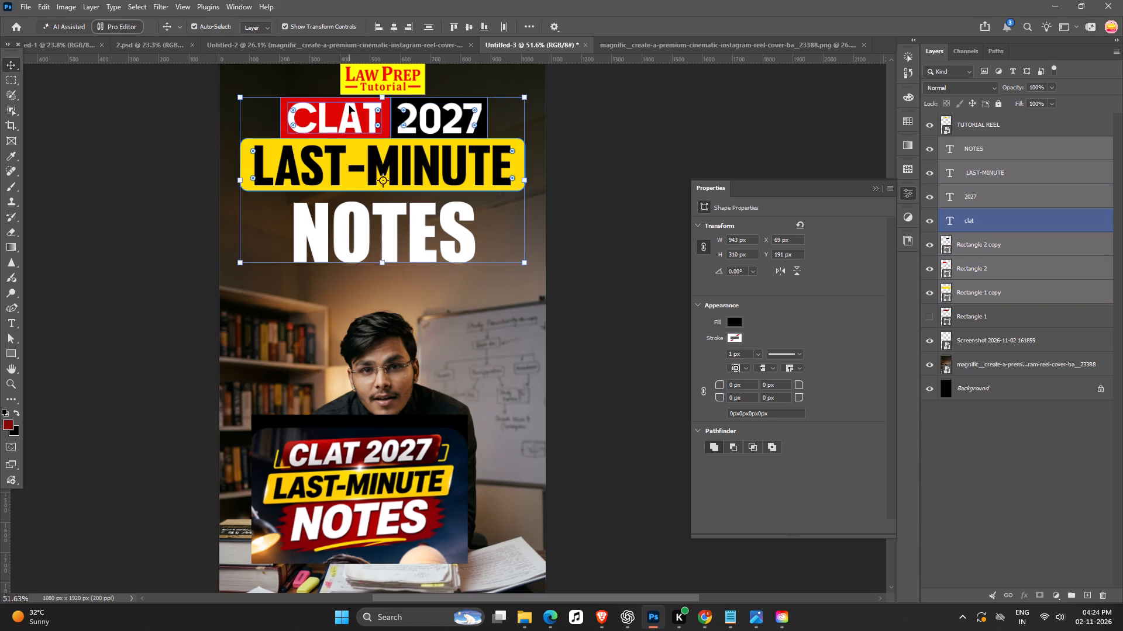
{"action": "left_click", "coordinate": [349, 106], "text": "shift"}
{"action": "key", "text": "shift+Down"}
{"action": "key", "text": "shift+Down"}
{"action": "key", "text": "shift+Down"}
{"action": "key", "text": "shift+Down"}
{"action": "key", "text": "shift+Down"}
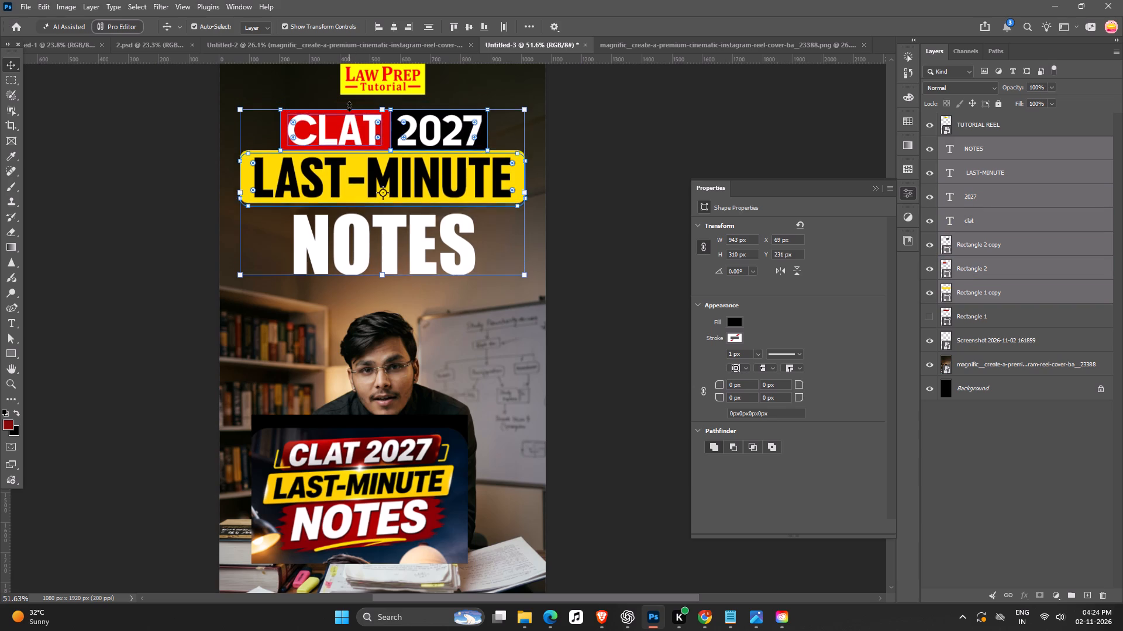
{"action": "key", "text": "shift+Down"}
{"action": "key", "text": "shift+Down"}
{"action": "key", "text": "shift+Down"}
{"action": "key", "text": "shift+Down"}
{"action": "key", "text": "shift+Up"}
{"action": "key", "text": "shift+Up"}
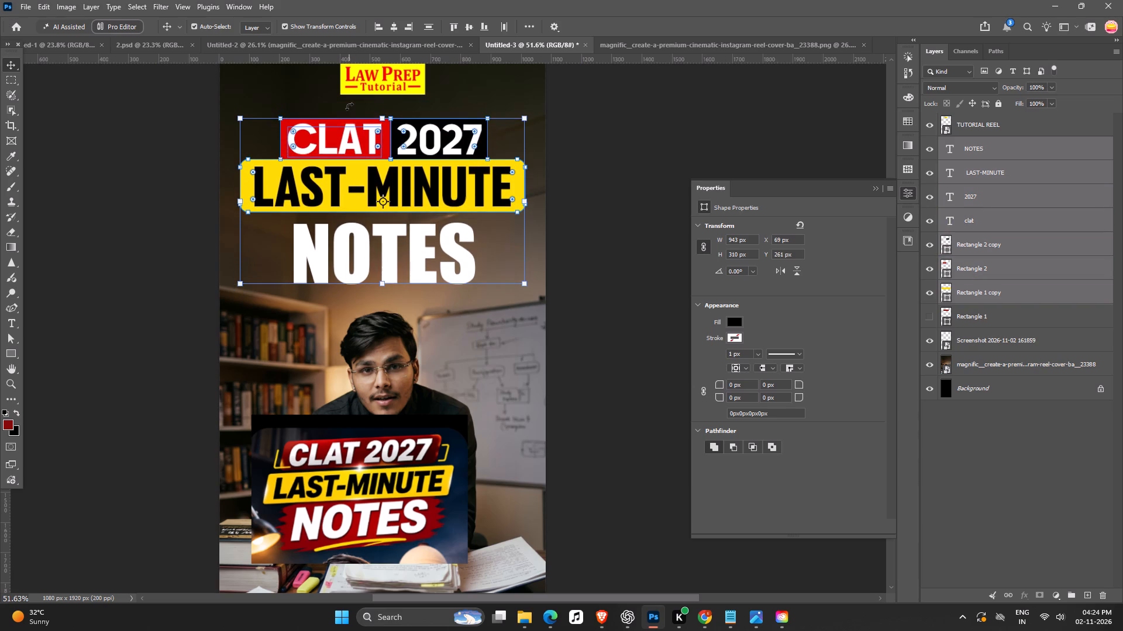
{"action": "key", "text": "Return"}
{"action": "left_click", "coordinate": [664, 113]}
Nudge the CLAT and 2027 texts with their red and black bars up 9 px, leaving a small gap above the yellow bar.
{"action": "scroll", "coordinate": [663, 139], "scroll_direction": "down", "scroll_amount": 7, "text": "ctrl"}
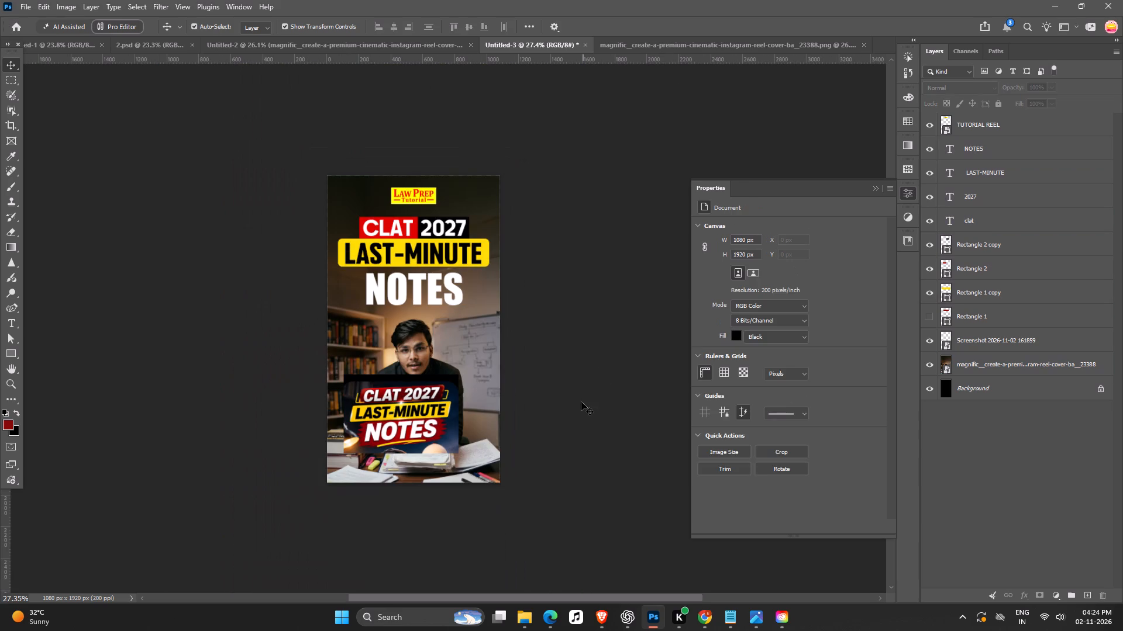
{"action": "key", "text": "space"}
{"action": "left_click_drag", "start_coordinate": [575, 397], "coordinate": [569, 388]}
{"action": "scroll", "coordinate": [416, 388], "scroll_direction": "up", "scroll_amount": 2, "text": "ctrl"}
{"action": "key", "text": "space"}
{"action": "left_click_drag", "start_coordinate": [361, 380], "coordinate": [378, 396]}
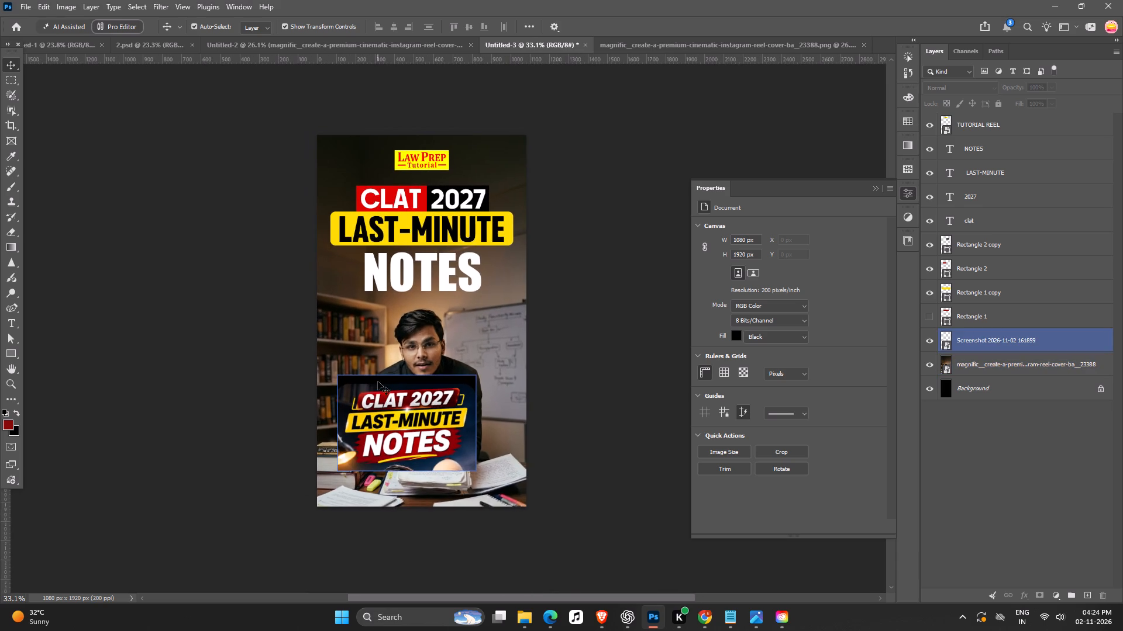
{"action": "scroll", "coordinate": [439, 225], "scroll_direction": "up", "scroll_amount": 5, "text": "ctrl"}
{"action": "left_click", "coordinate": [517, 195]}
{"action": "left_click", "coordinate": [501, 190], "text": "shift"}
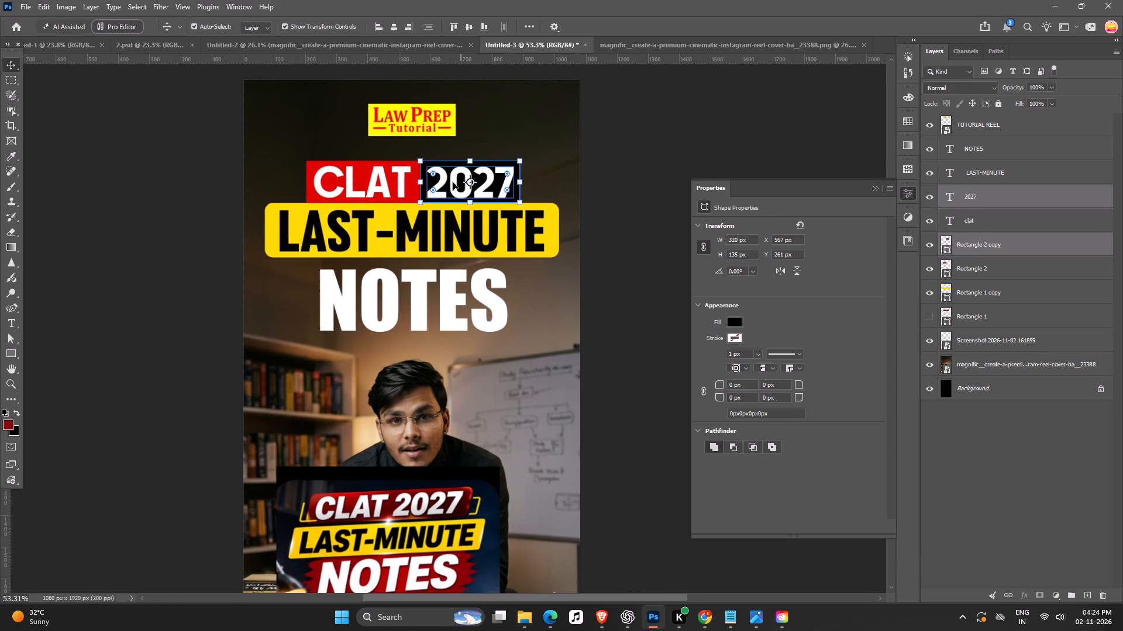
{"action": "scroll", "coordinate": [367, 186], "scroll_direction": "up", "scroll_amount": 7, "text": "ctrl"}
{"action": "left_click", "coordinate": [392, 147], "text": "shift"}
{"action": "left_click", "coordinate": [392, 174], "text": "shift"}
{"action": "scroll", "coordinate": [409, 178], "scroll_direction": "down", "scroll_amount": 7}
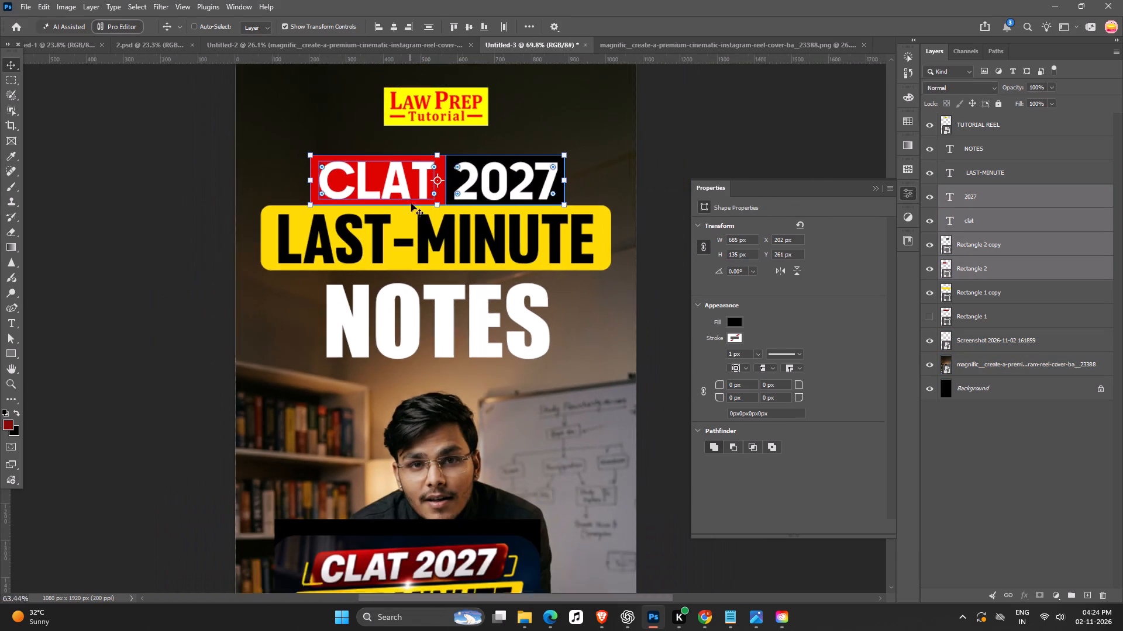
{"action": "key", "text": "shift+Up"}
{"action": "key", "text": "Down"}
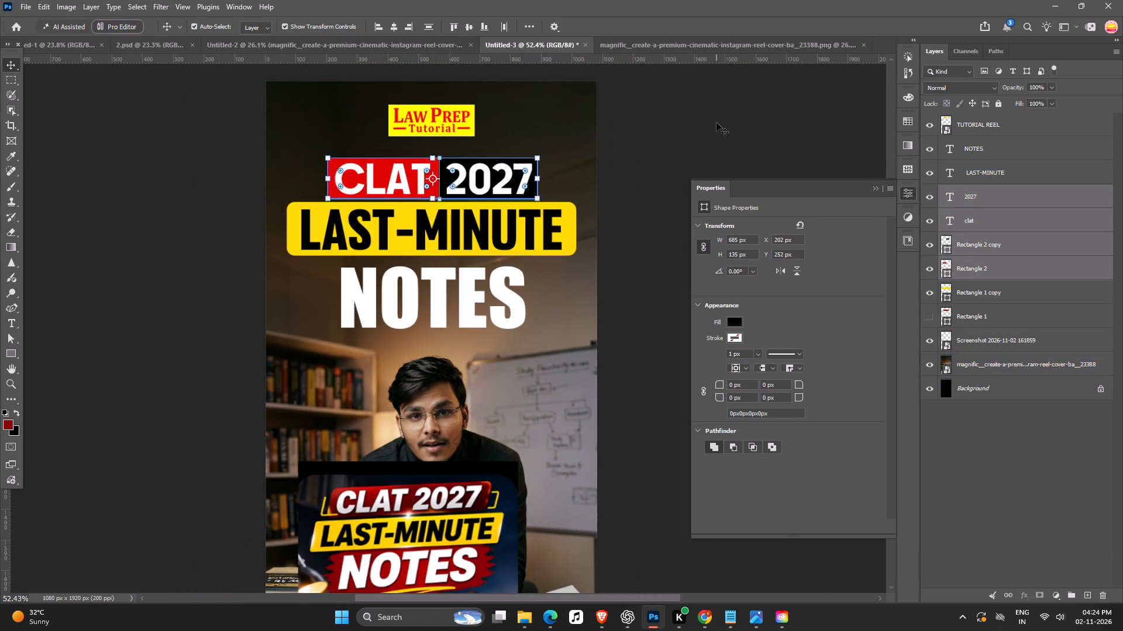
{"action": "left_click", "coordinate": [716, 123]}
Nudge the LAST-MINUTE text and its yellow bar down slightly, to Y 400 px for the bar.
{"action": "scroll", "coordinate": [604, 224], "scroll_direction": "down", "scroll_amount": 7, "text": "ctrl"}
{"action": "key", "text": "space"}
{"action": "key", "text": "space"}
{"action": "left_click_drag", "start_coordinate": [457, 271], "coordinate": [411, 241]}
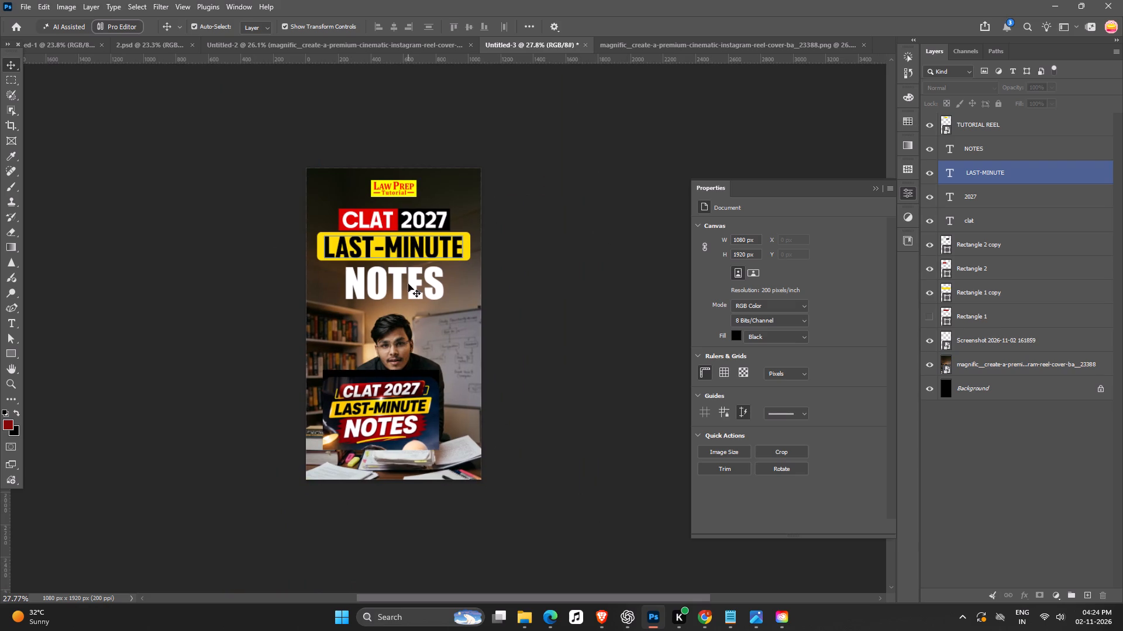
{"action": "scroll", "coordinate": [426, 290], "scroll_direction": "up", "scroll_amount": 5, "text": "ctrl"}
{"action": "key", "text": "space"}
{"action": "key", "text": "space"}
{"action": "left_click_drag", "start_coordinate": [437, 281], "coordinate": [578, 313]}
{"action": "left_click", "coordinate": [632, 251]}
{"action": "left_click", "coordinate": [608, 243], "text": "shift"}
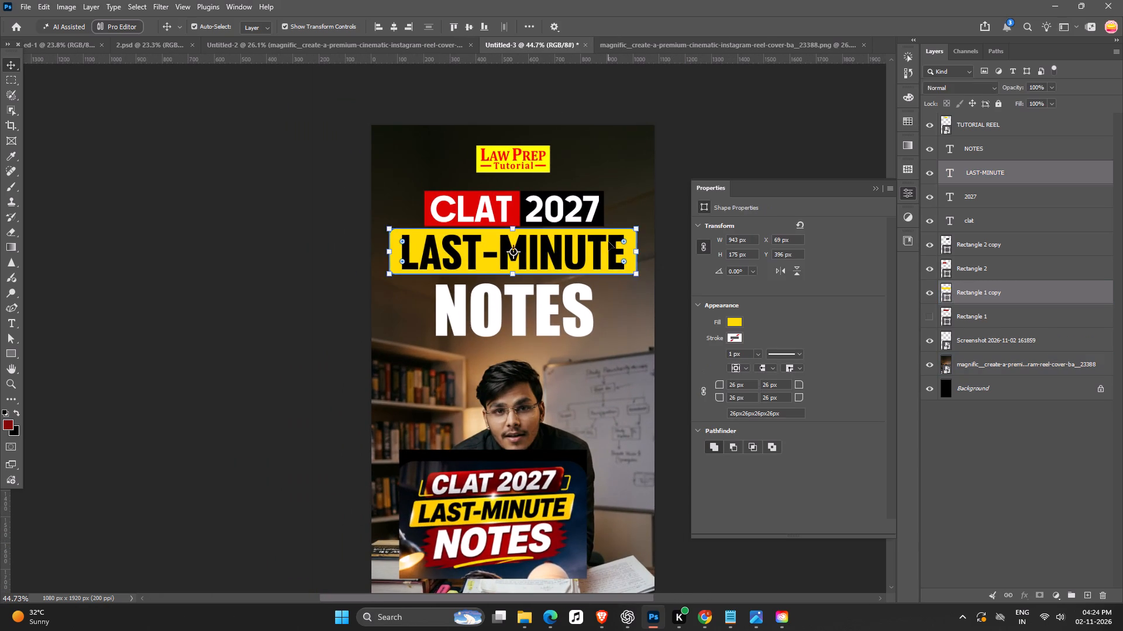
{"action": "key", "text": "shift+Down"}
{"action": "key", "text": "Up"}
{"action": "key", "text": "Up"}
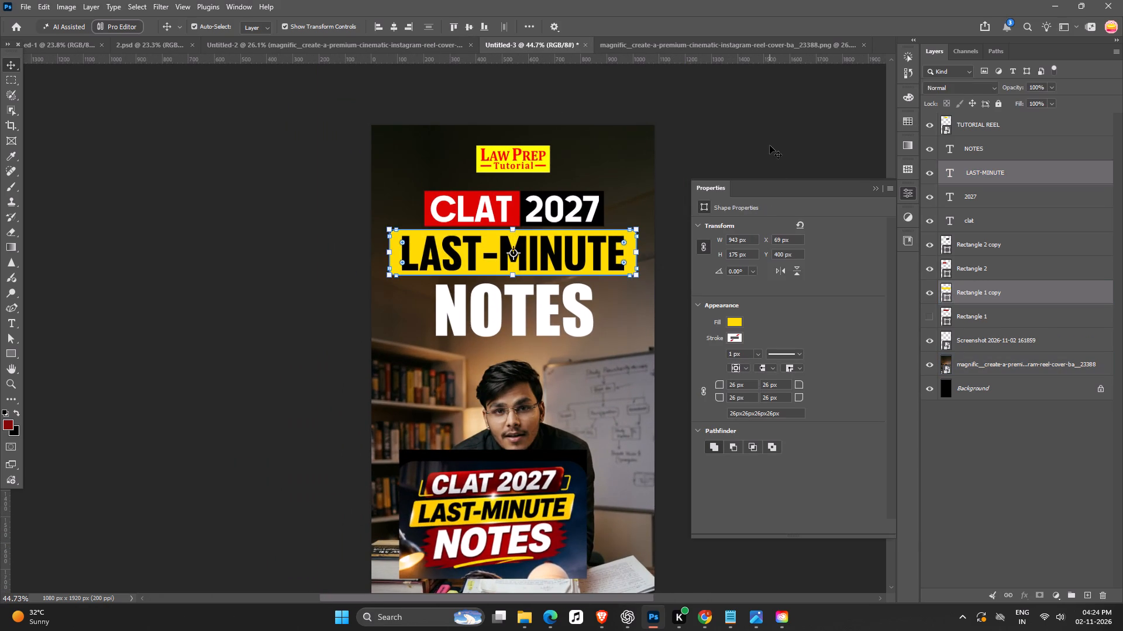
{"action": "left_click", "coordinate": [770, 145]}
Scale the NOTES text up to 106.98% (95.67 pt) and position it centrally beneath the yellow LAST-MINUTE bar.
{"action": "key", "text": "space"}
{"action": "key", "text": "space"}
{"action": "key", "text": "space"}
{"action": "key", "text": "space"}
{"action": "key", "text": "space"}
{"action": "key", "text": "space"}
{"action": "key", "text": "space"}
{"action": "left_click_drag", "start_coordinate": [514, 406], "coordinate": [415, 354]}
{"action": "left_click", "coordinate": [458, 280]}
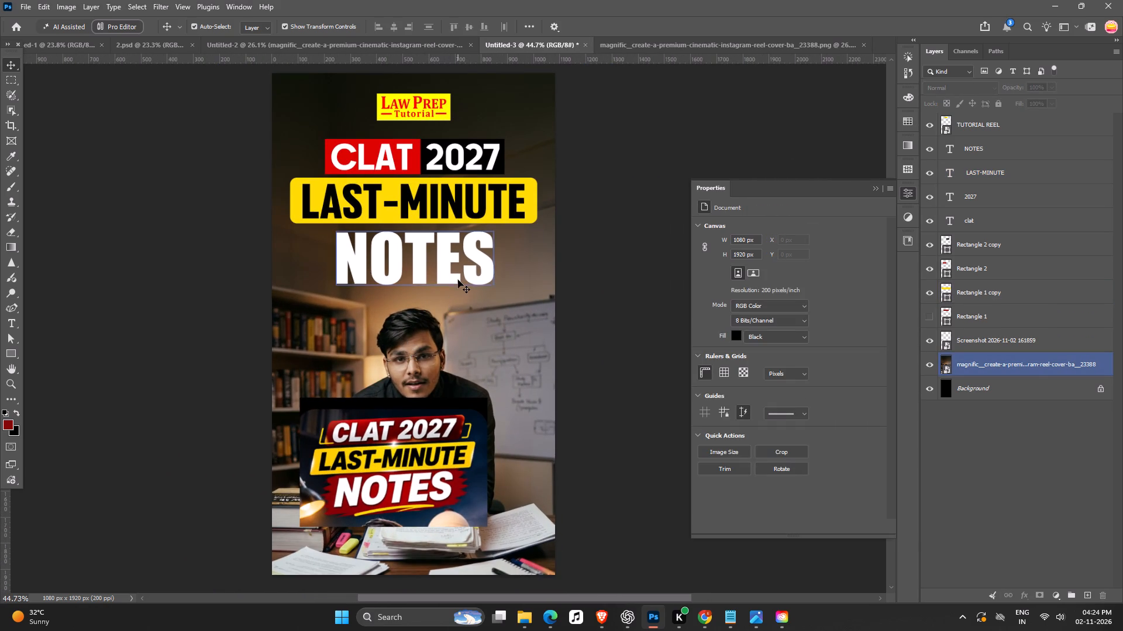
{"action": "left_click_drag", "start_coordinate": [497, 227], "coordinate": [503, 226], "text": "alt"}
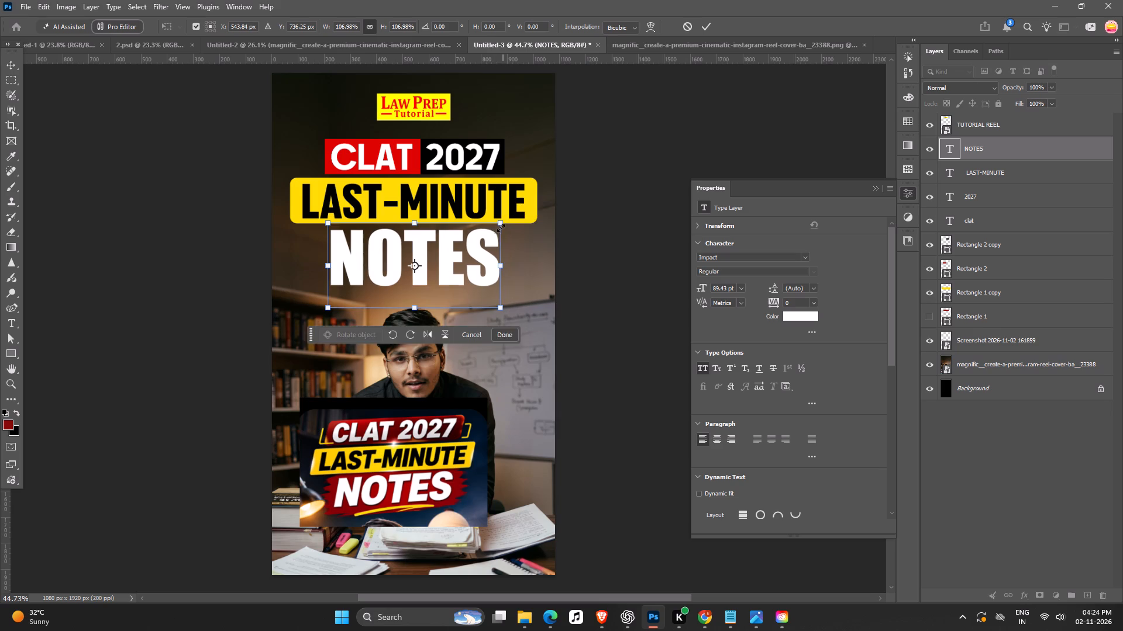
{"action": "left_click", "coordinate": [489, 241]}
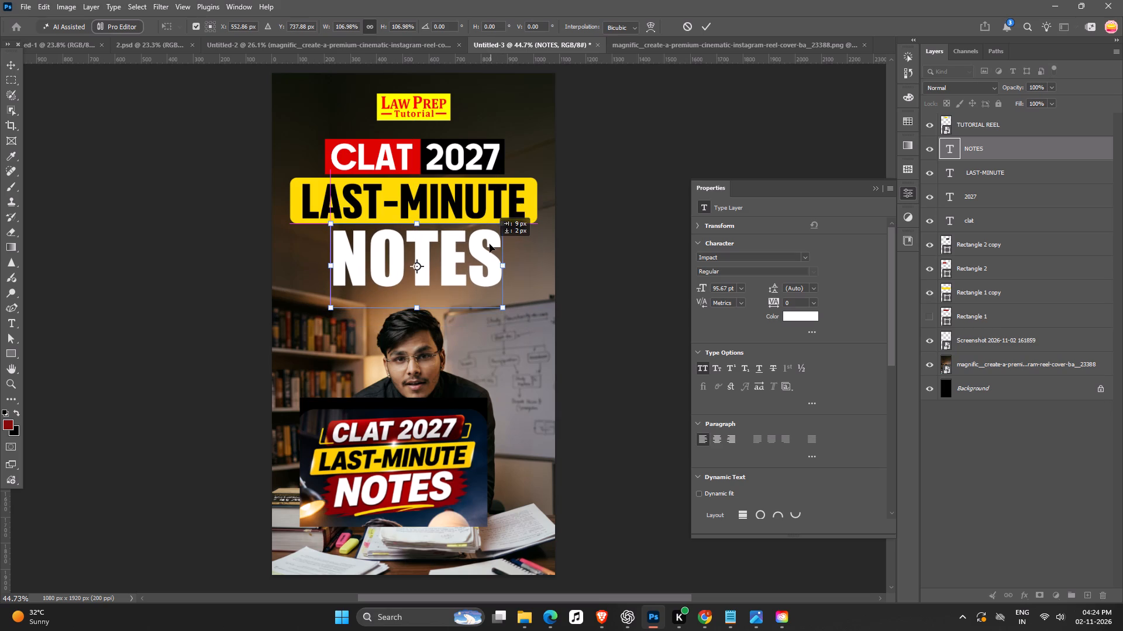
{"action": "key", "text": "Return"}
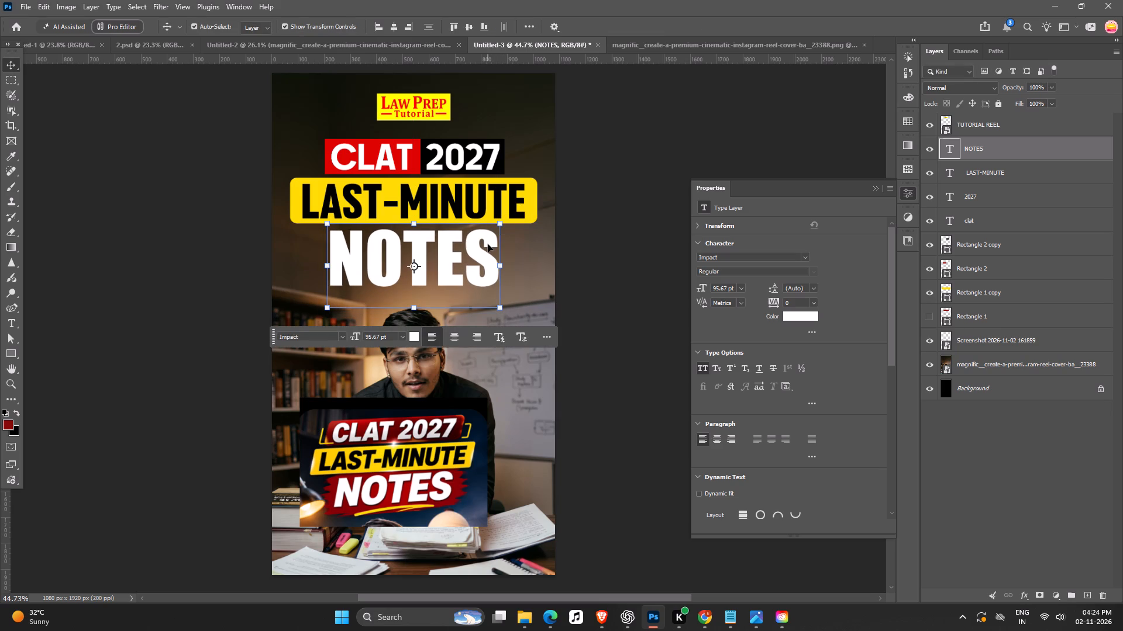
Add a drop shadow with a distance of 7 px to the NOTES text layer.
{"action": "double_click", "coordinate": [1046, 152]}
{"action": "left_click", "coordinate": [724, 414]}
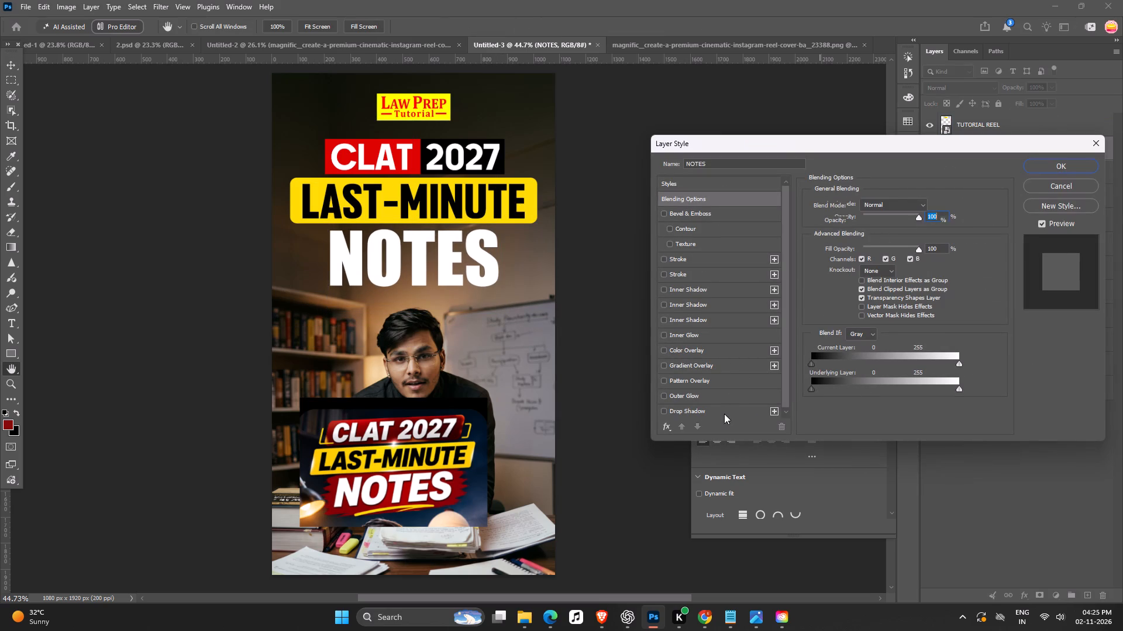
{"action": "left_click", "coordinate": [925, 369], "text": "alt"}
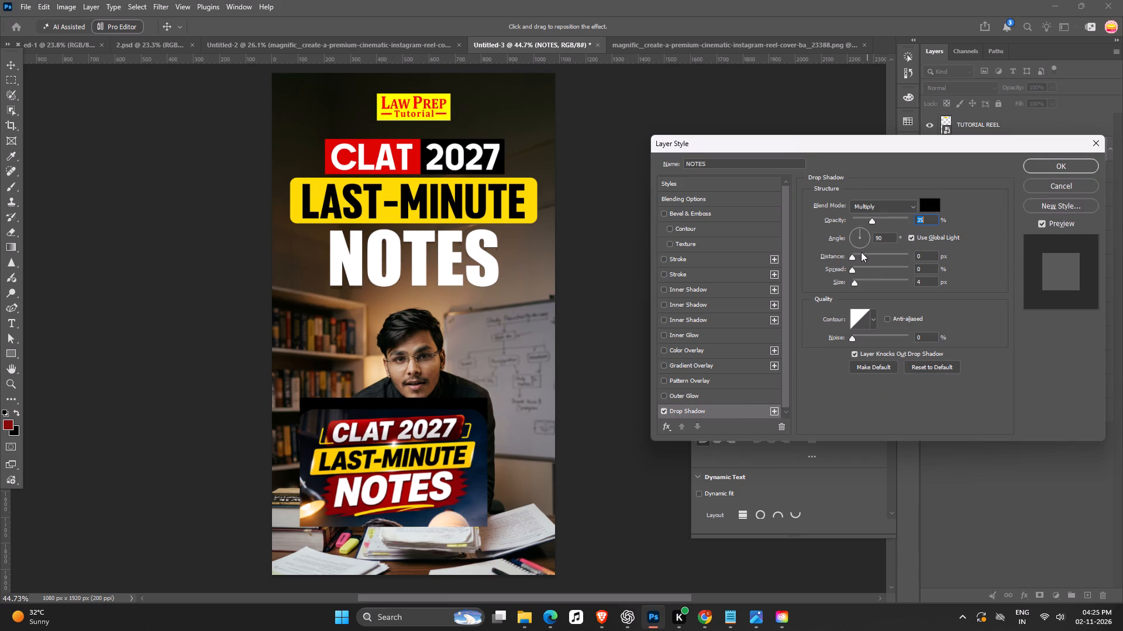
{"action": "left_click", "coordinate": [854, 257]}
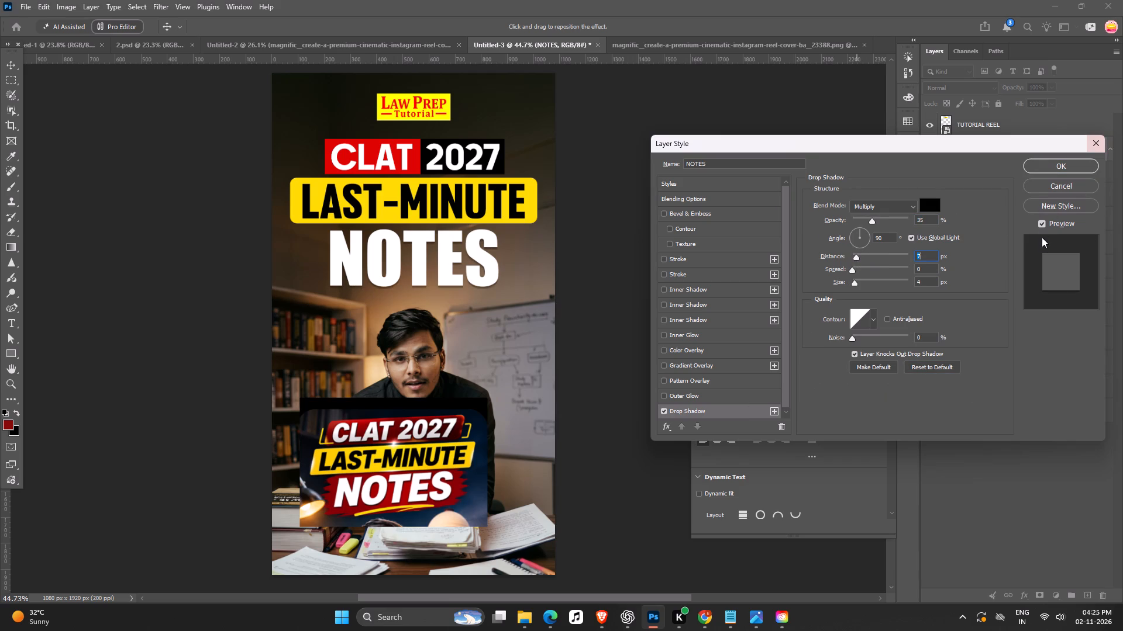
{"action": "left_click", "coordinate": [1035, 172]}
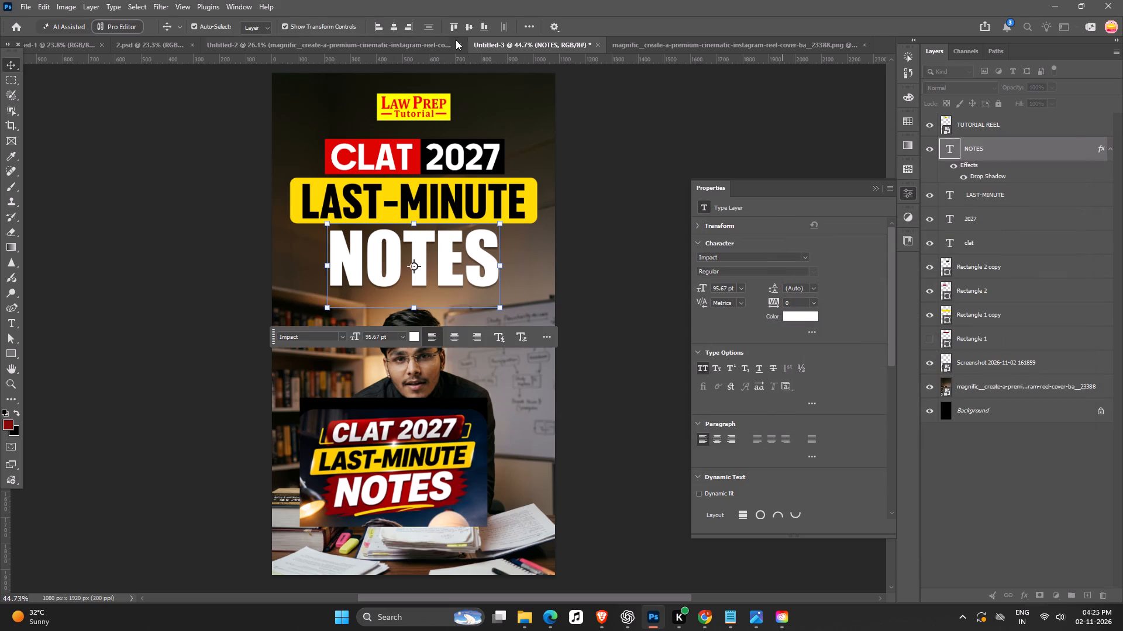
{"action": "left_click", "coordinate": [699, 137]}
Change the font of the LAST-MINUTE text to Anton Regular.
{"action": "scroll", "coordinate": [615, 186], "scroll_direction": "down", "scroll_amount": 10, "text": "ctrl"}
{"action": "key", "text": "space"}
{"action": "left_click_drag", "start_coordinate": [378, 325], "coordinate": [302, 308]}
{"action": "scroll", "coordinate": [344, 275], "scroll_direction": "up", "scroll_amount": 3}
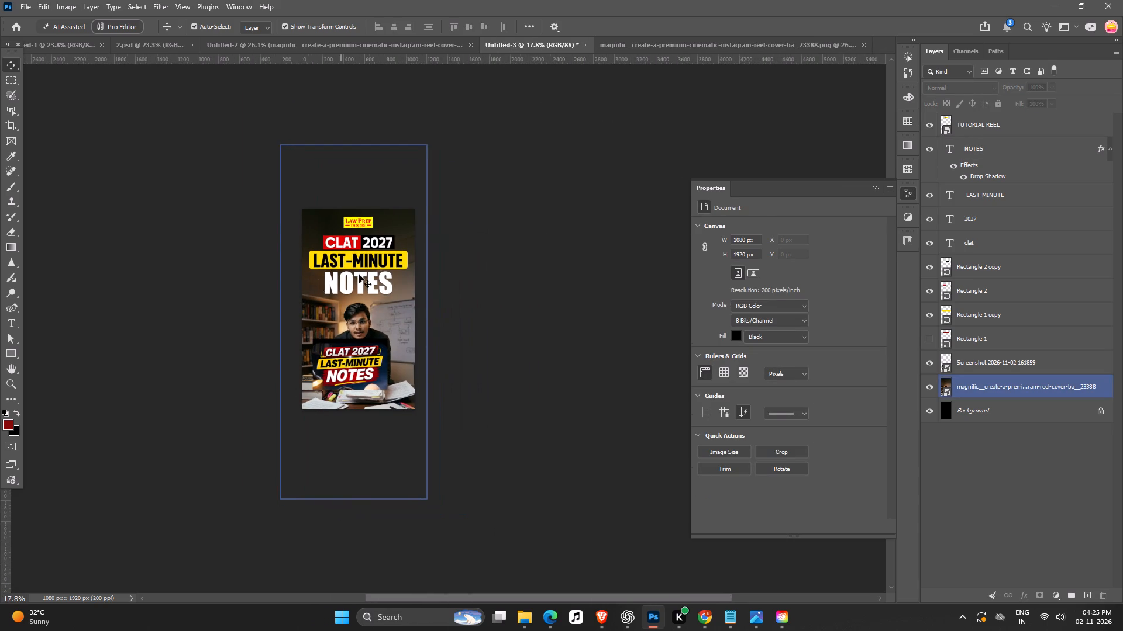
{"action": "scroll", "coordinate": [359, 275], "scroll_direction": "up", "scroll_amount": 3}
{"action": "left_click", "coordinate": [390, 251]}
{"action": "left_click", "coordinate": [805, 256]}
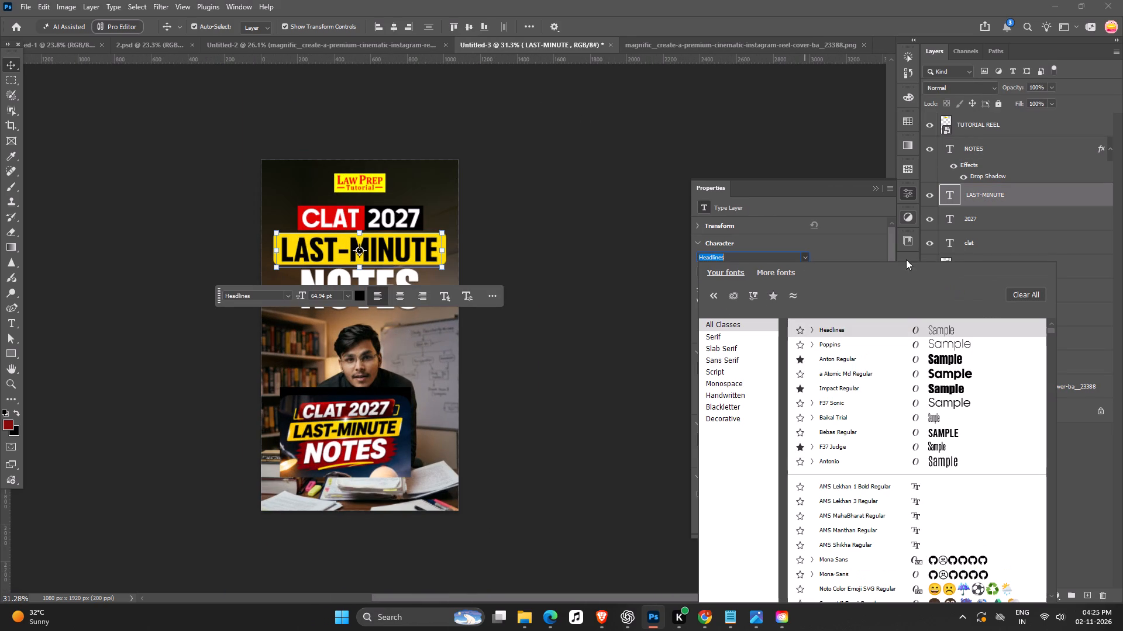
{"action": "scroll", "coordinate": [956, 446], "scroll_direction": "down", "scroll_amount": 7}
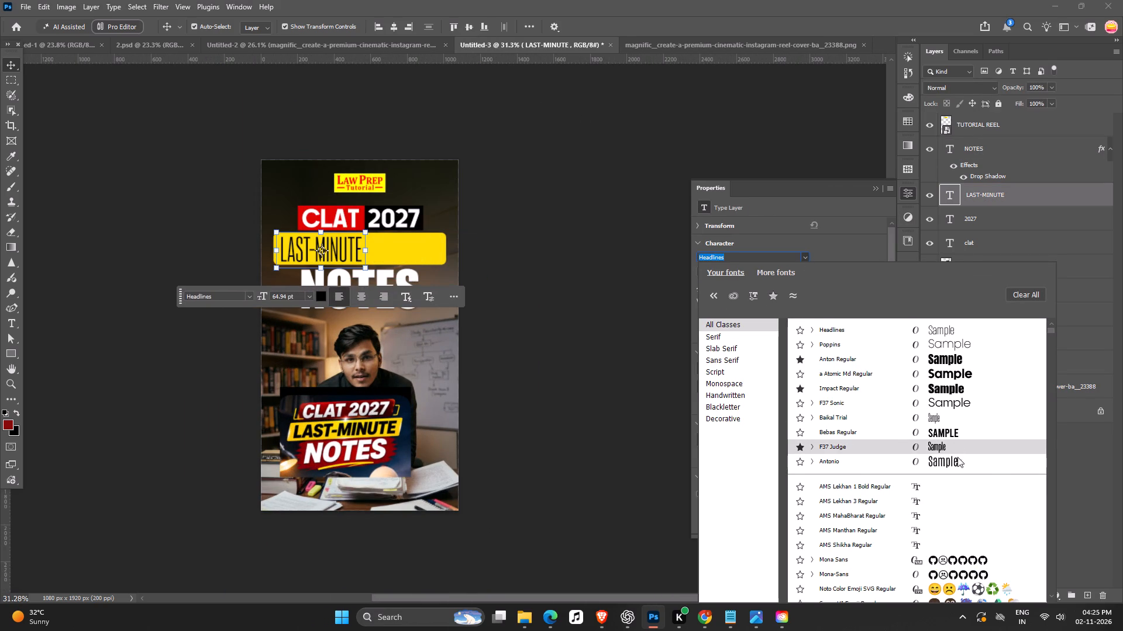
{"action": "scroll", "coordinate": [949, 500], "scroll_direction": "up", "scroll_amount": 8}
{"action": "scroll", "coordinate": [954, 426], "scroll_direction": "up", "scroll_amount": 9}
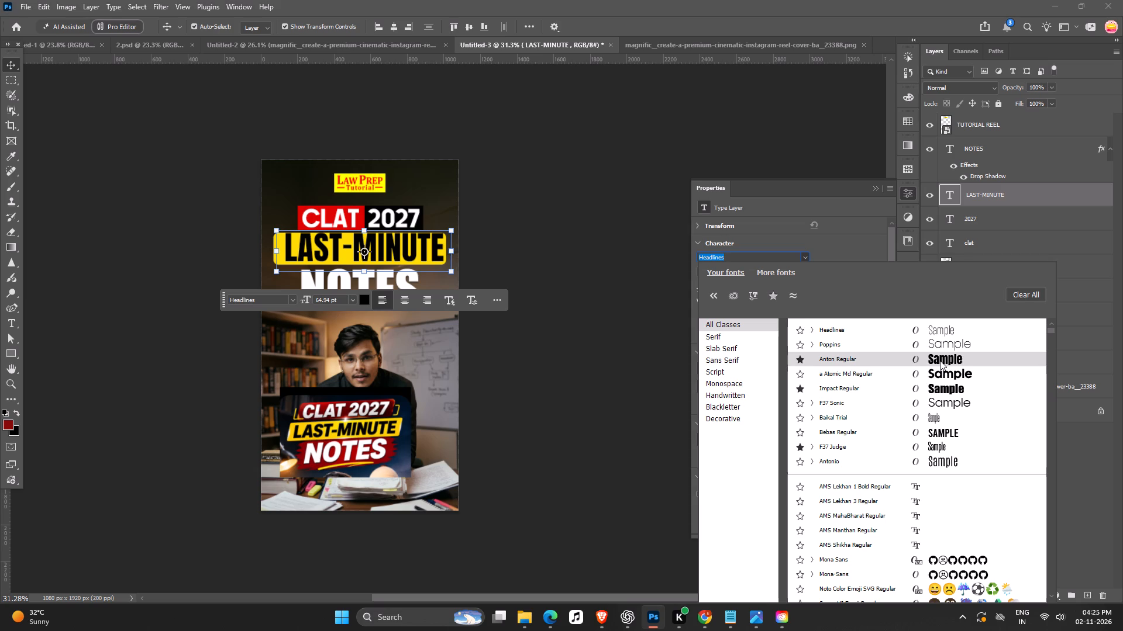
{"action": "left_click", "coordinate": [940, 360]}
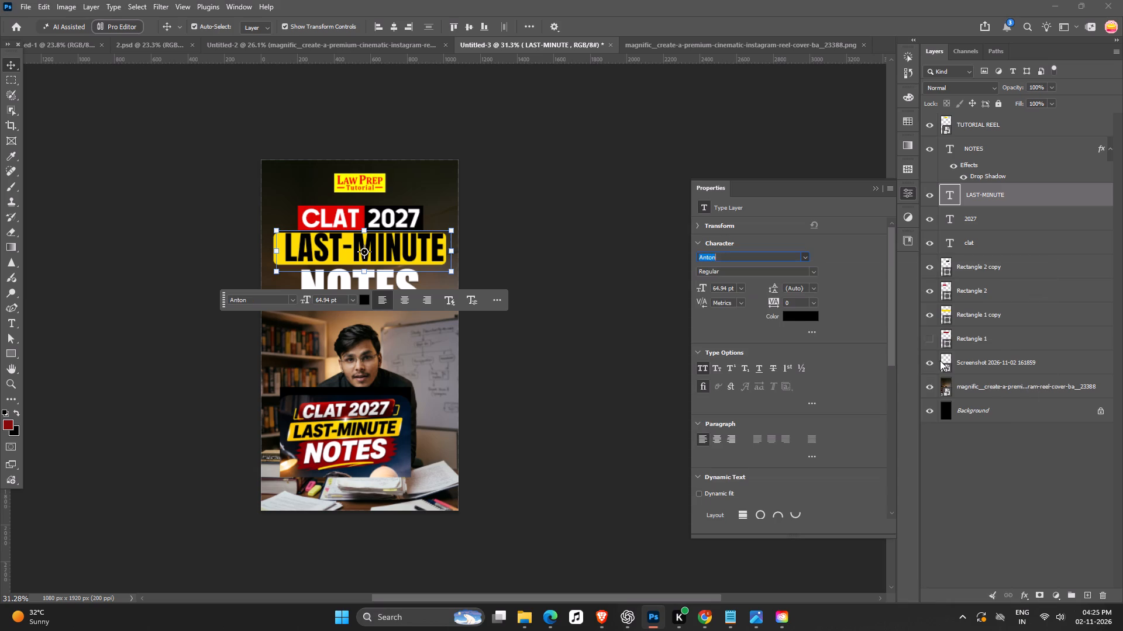
{"action": "left_click", "coordinate": [602, 154]}
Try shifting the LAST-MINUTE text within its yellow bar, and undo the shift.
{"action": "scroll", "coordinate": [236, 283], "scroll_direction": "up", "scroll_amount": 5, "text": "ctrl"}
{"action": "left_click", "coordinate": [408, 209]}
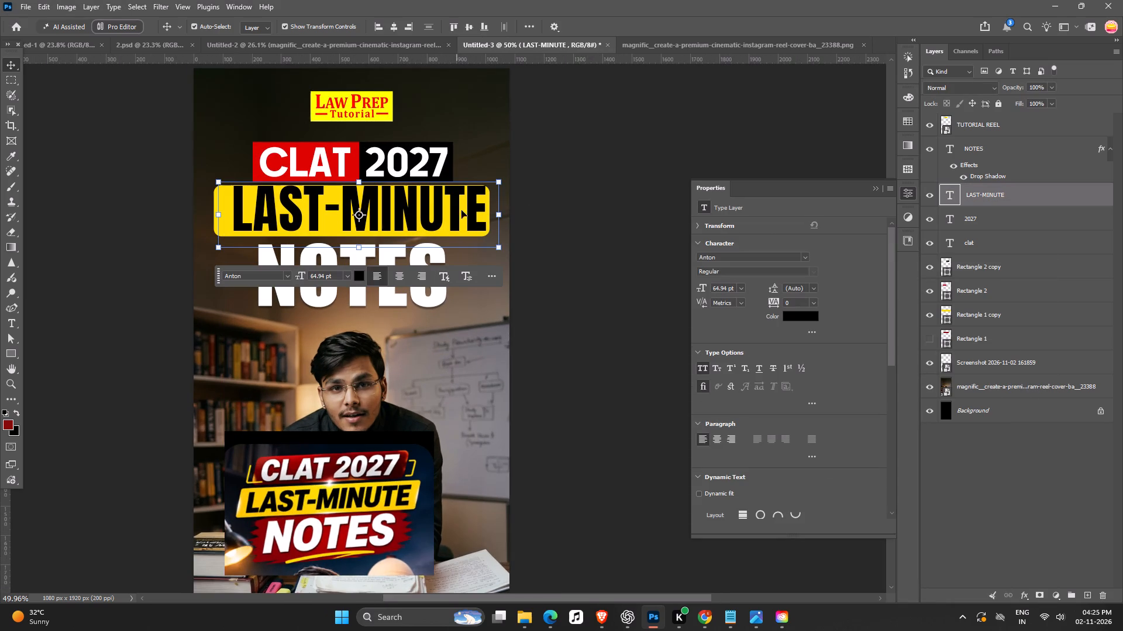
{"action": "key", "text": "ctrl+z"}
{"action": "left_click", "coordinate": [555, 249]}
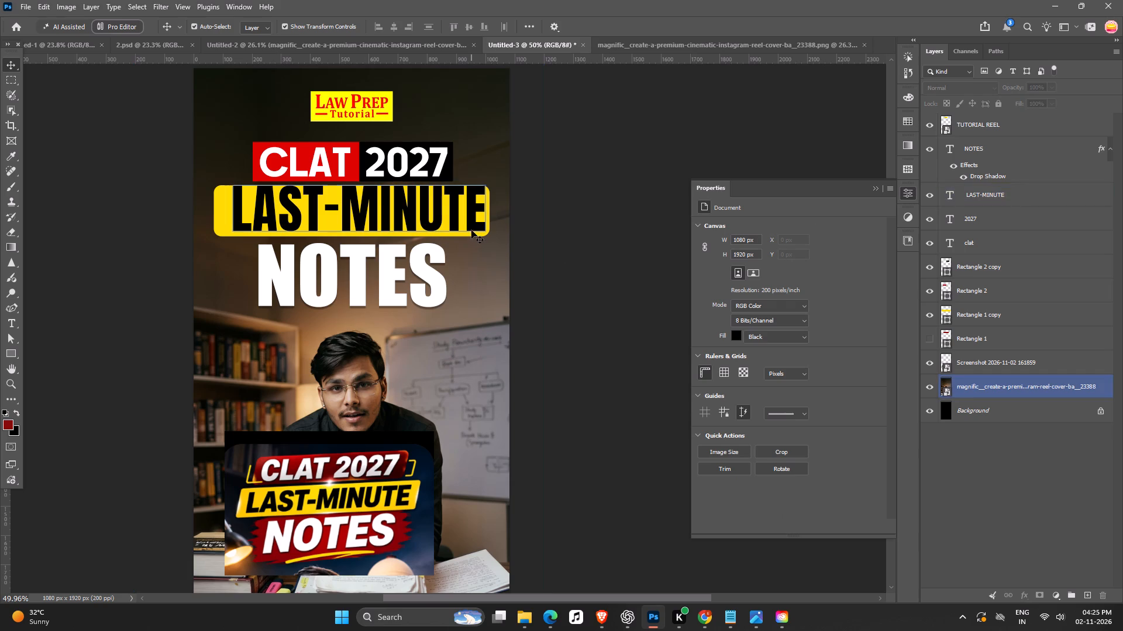
Align the LAST-MINUTE text and its yellow bar by their horizontal and vertical centres.
{"action": "left_click", "coordinate": [475, 235]}
{"action": "left_click", "coordinate": [472, 212], "text": "shift"}
{"action": "left_click", "coordinate": [399, 21]}
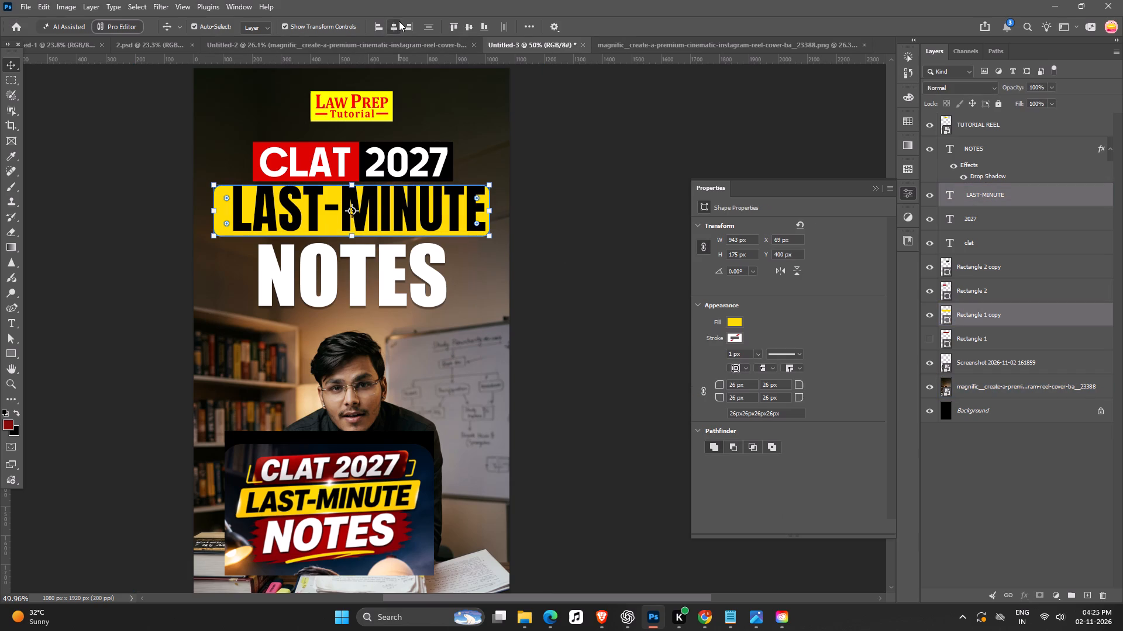
{"action": "left_click", "coordinate": [474, 27]}
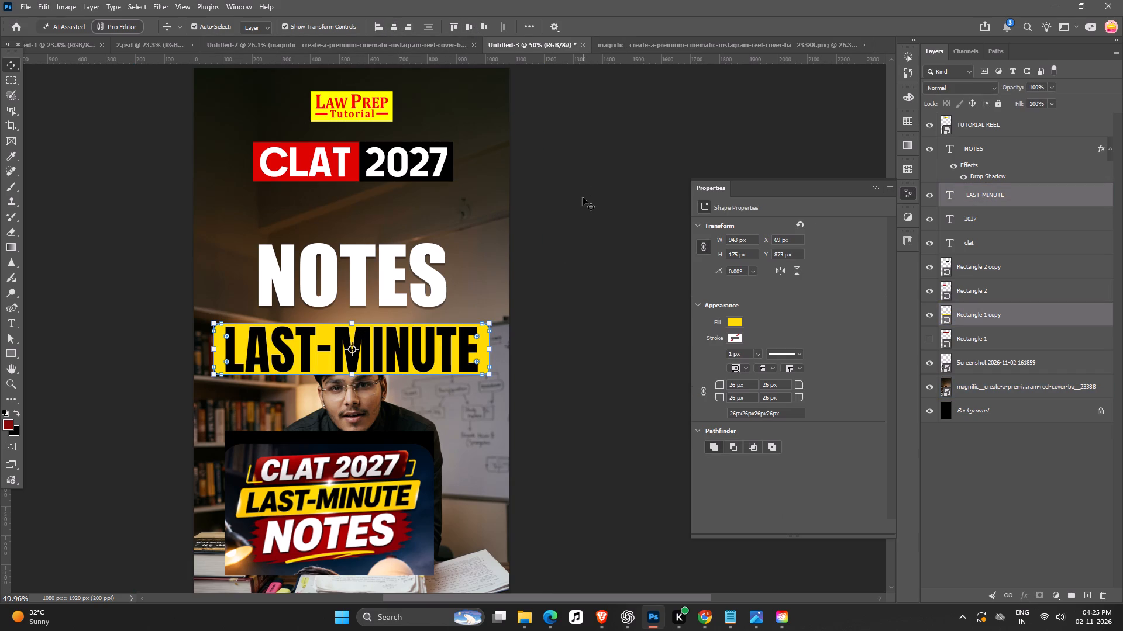
Move the aligned LAST-MINUTE text and yellow bar up to sit just below the CLAT 2027 bars, above NOTES.
{"action": "key", "text": "shift+Up"}
{"action": "key", "text": "shift+Up"}
{"action": "key", "text": "shift+Up"}
{"action": "key", "text": "shift+Up"}
{"action": "key", "text": "shift+Up"}
{"action": "key", "text": "shift+Up"}
{"action": "key", "text": "shift+Up"}
{"action": "key", "text": "shift+Up"}
{"action": "key", "text": "shift+Up"}
{"action": "key", "text": "shift+Up"}
{"action": "key", "text": "shift+Up"}
{"action": "key", "text": "shift+Up"}
{"action": "key", "text": "shift+Up"}
{"action": "key", "text": "shift+Up"}
{"action": "key", "text": "shift+Up"}
{"action": "key", "text": "shift+Up"}
{"action": "key", "text": "shift+Up"}
{"action": "key", "text": "shift+Up"}
{"action": "key", "text": "shift+Up"}
{"action": "key", "text": "shift+Up"}
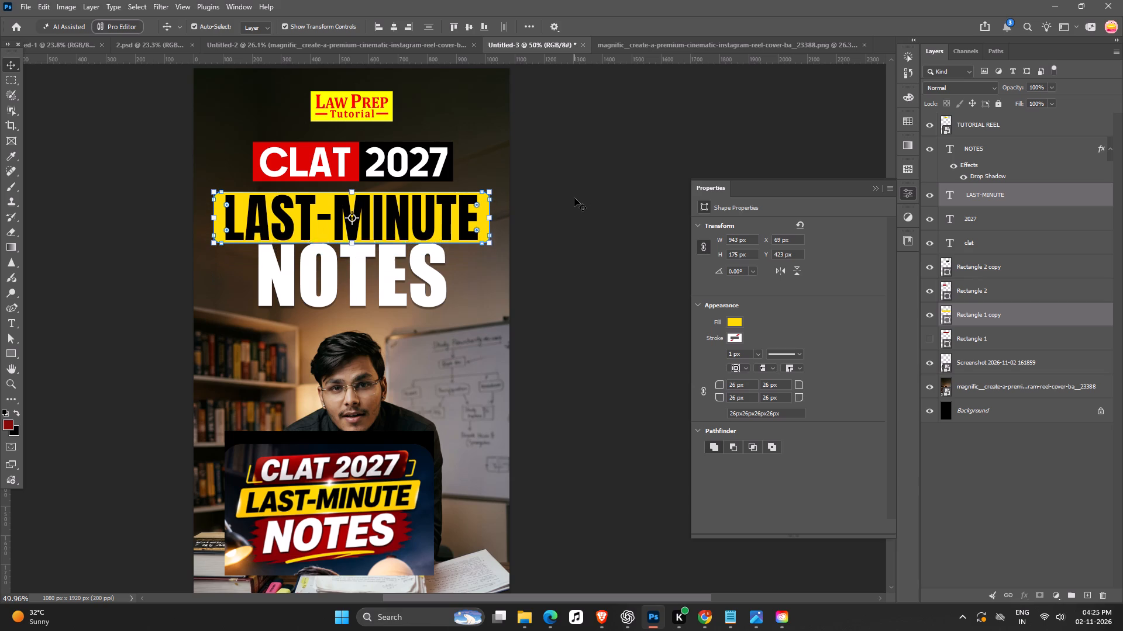
{"action": "key", "text": "shift+Up"}
{"action": "key", "text": "Down"}
{"action": "left_click", "coordinate": [574, 198]}
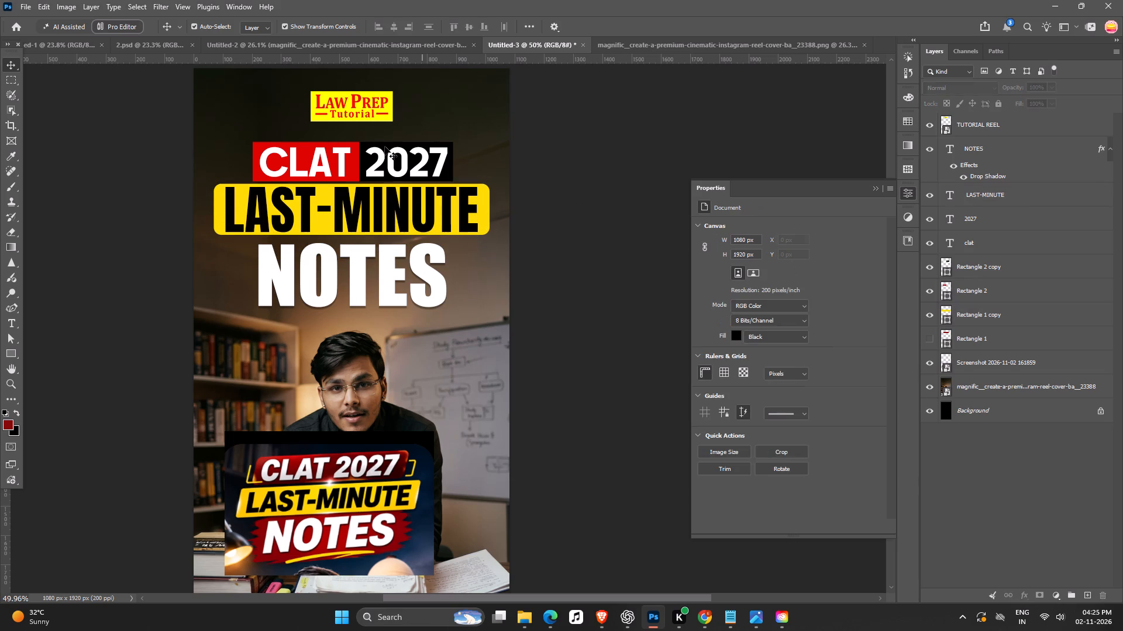
Change the font of the CLAT text to Poppins SemiBold.
{"action": "left_click", "coordinate": [342, 162]}
{"action": "left_click", "coordinate": [803, 258]}
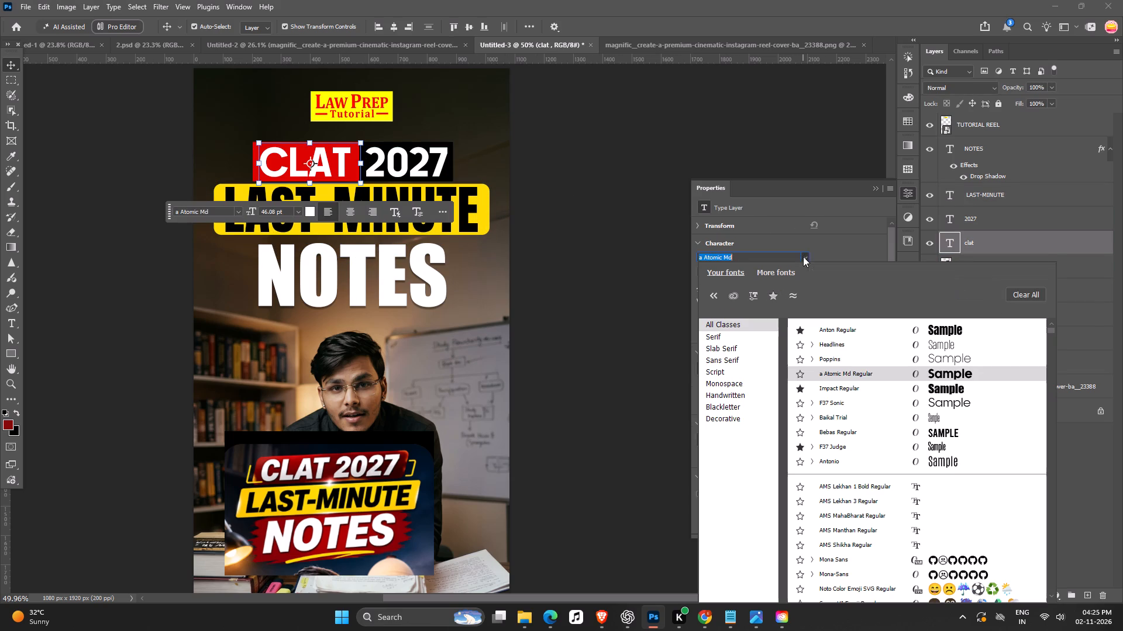
{"action": "left_click", "coordinate": [811, 359]}
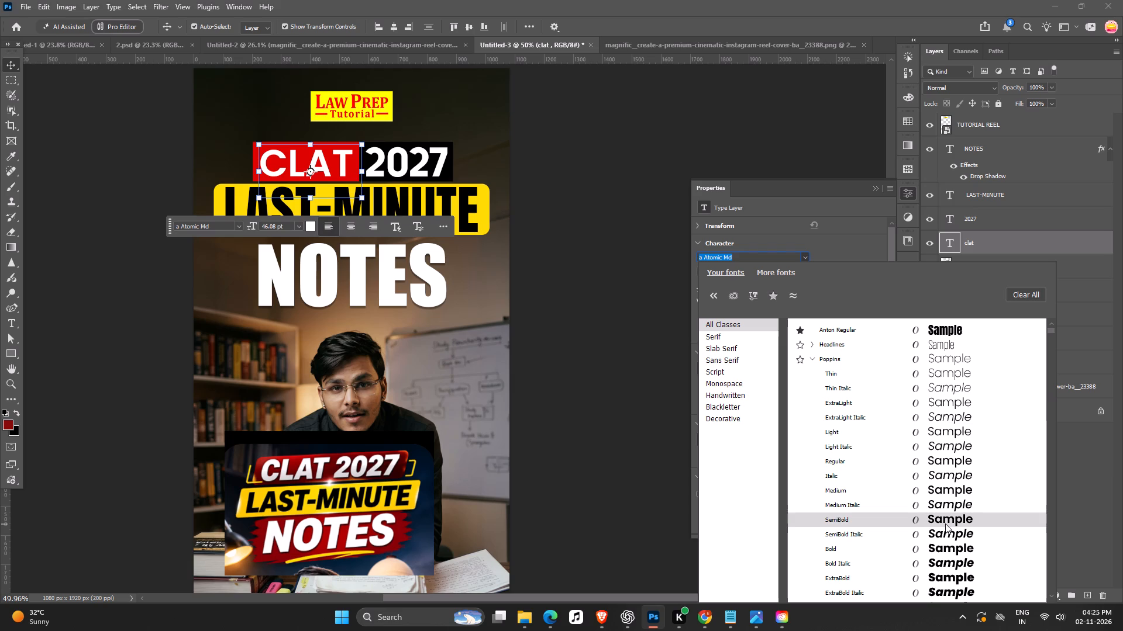
{"action": "left_click", "coordinate": [945, 523]}
{"action": "left_click", "coordinate": [676, 241]}
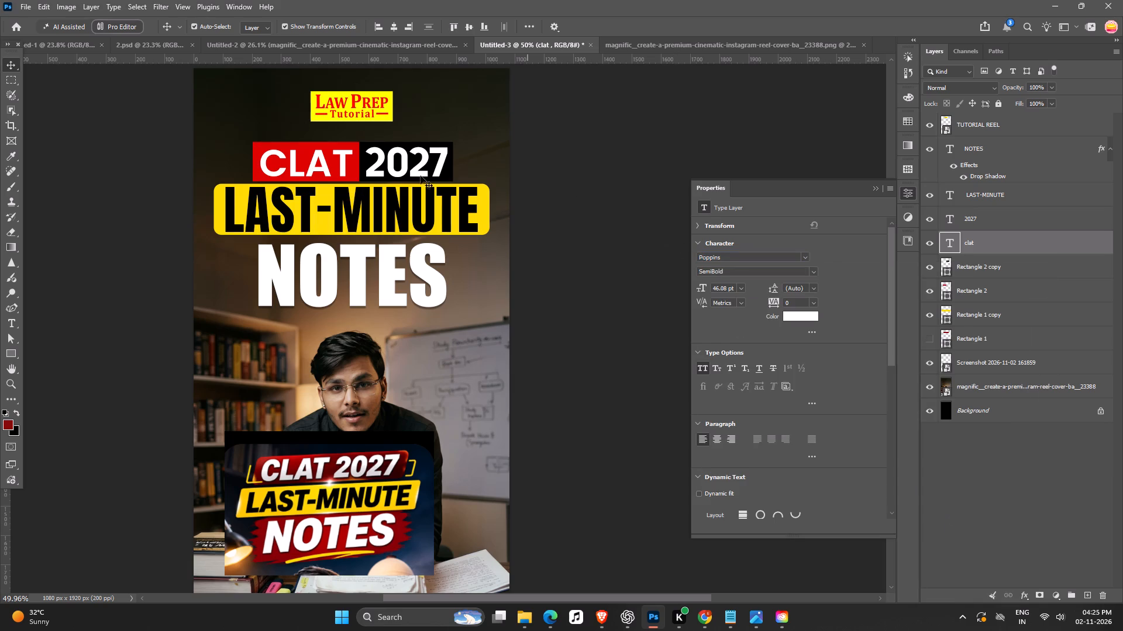
Change the font of the 2027 text to Poppins SemiBold.
{"action": "left_click", "coordinate": [421, 155]}
{"action": "left_click", "coordinate": [807, 255]}
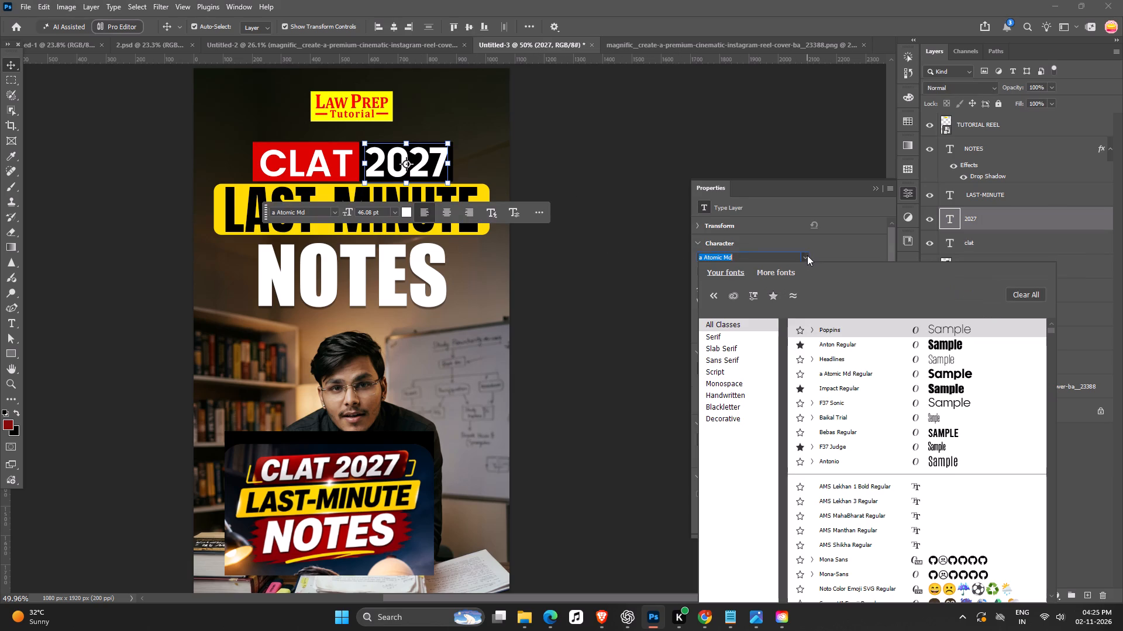
{"action": "left_click", "coordinate": [814, 334]}
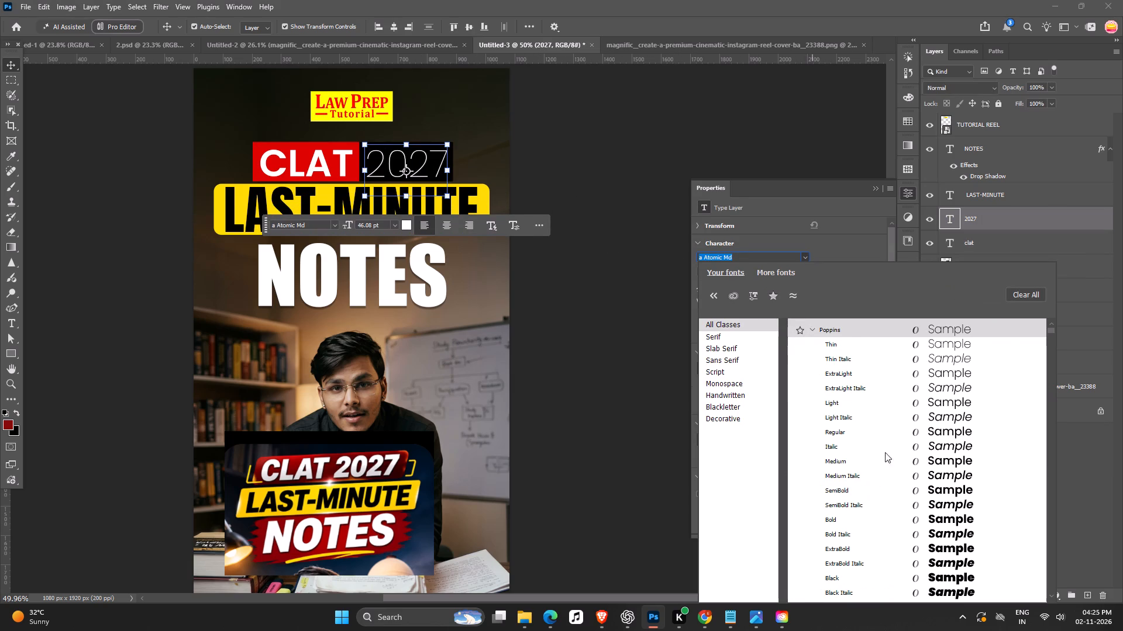
{"action": "left_click", "coordinate": [946, 491]}
{"action": "left_click", "coordinate": [649, 297]}
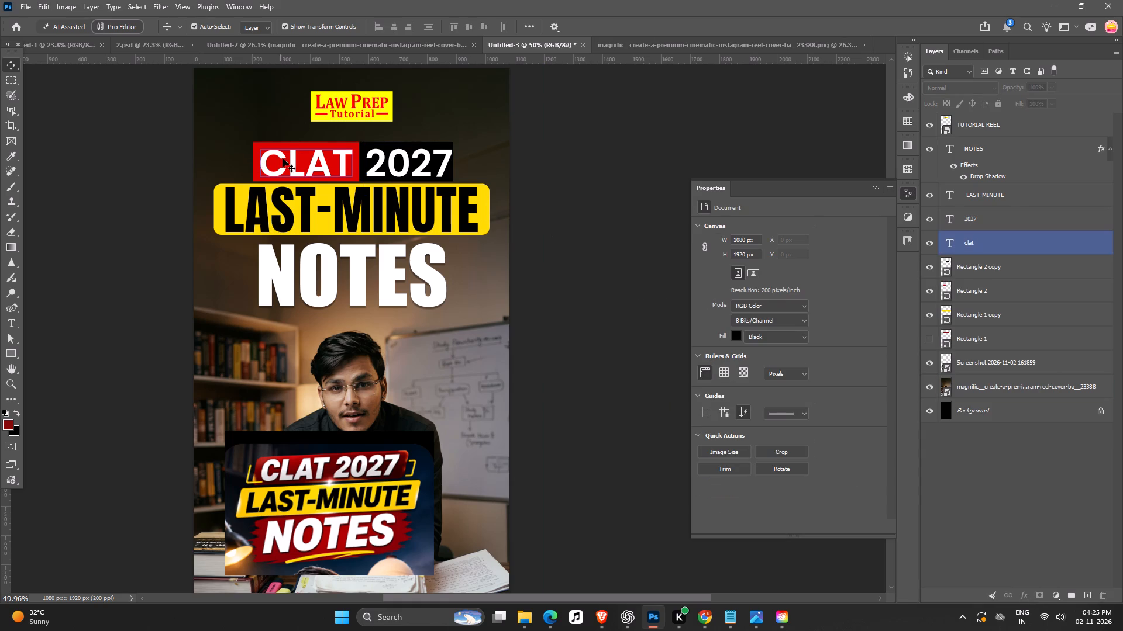
Nudge the 2027 text slightly left to centre it within its black bar.
{"action": "left_click", "coordinate": [284, 159]}
{"action": "left_click", "coordinate": [623, 207]}
{"action": "scroll", "coordinate": [480, 181], "scroll_direction": "up", "scroll_amount": 3, "text": "ctrl"}
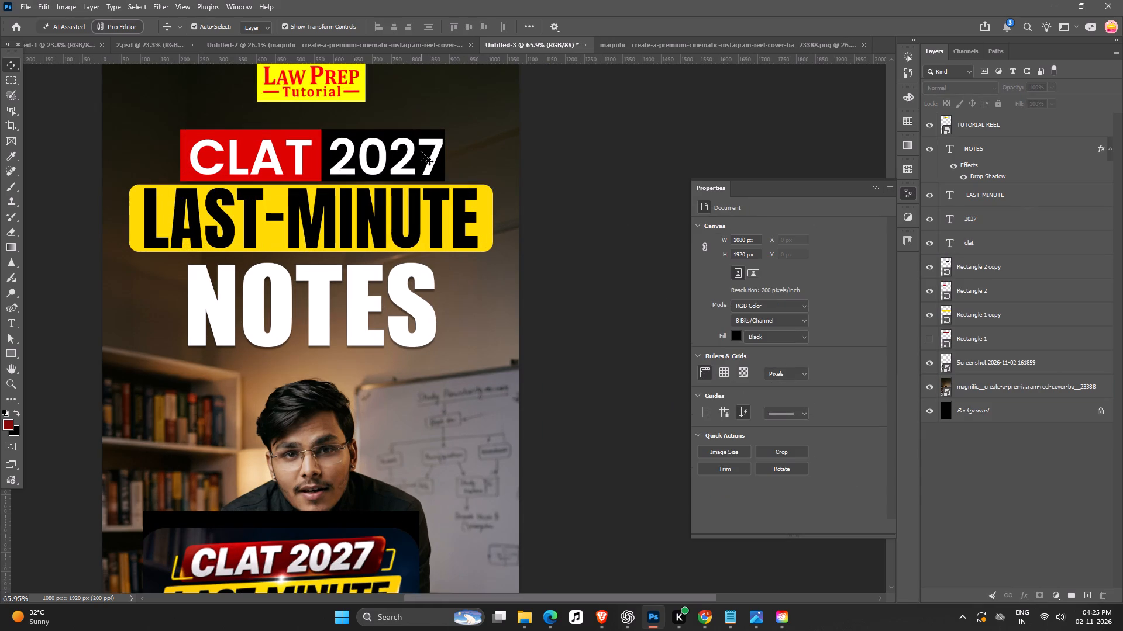
{"action": "left_click", "coordinate": [421, 152]}
{"action": "key", "text": "Left"}
{"action": "key", "text": "Left"}
{"action": "key", "text": "Left"}
{"action": "key", "text": "Left"}
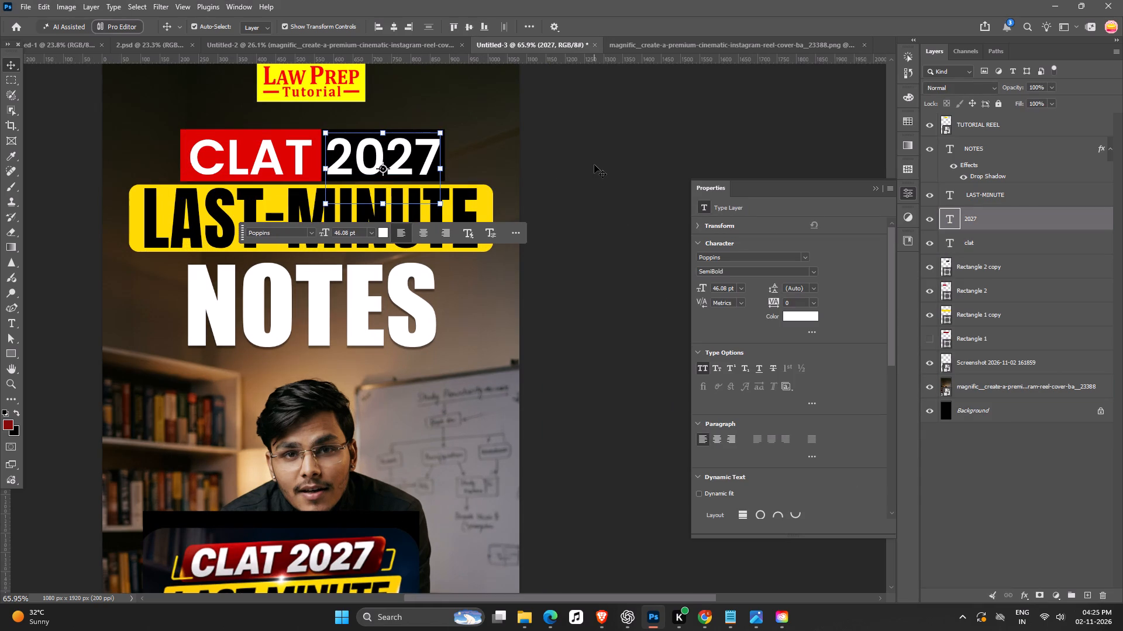
{"action": "left_click", "coordinate": [595, 165]}
Nudge the LAST-MINUTE text and its yellow bar down slightly to even the gaps to CLAT 2027 and NOTES.
{"action": "scroll", "coordinate": [551, 198], "scroll_direction": "down", "scroll_amount": 8, "text": "ctrl"}
{"action": "key", "text": "space"}
{"action": "key", "text": "space"}
{"action": "left_click_drag", "start_coordinate": [511, 285], "coordinate": [492, 210]}
{"action": "key", "text": "space"}
{"action": "key", "text": "space"}
{"action": "key", "text": "space"}
{"action": "key", "text": "space"}
{"action": "key", "text": "space"}
{"action": "key", "text": "space"}
{"action": "key", "text": "space"}
{"action": "key", "text": "space"}
{"action": "key", "text": "space"}
{"action": "key", "text": "space"}
{"action": "key", "text": "space"}
{"action": "key", "text": "space"}
{"action": "key", "text": "space"}
{"action": "key", "text": "space"}
{"action": "key", "text": "space"}
{"action": "key", "text": "space"}
{"action": "key", "text": "space"}
{"action": "key", "text": "space"}
{"action": "key", "text": "space"}
{"action": "key", "text": "space"}
{"action": "left_click_drag", "start_coordinate": [385, 294], "coordinate": [308, 367]}
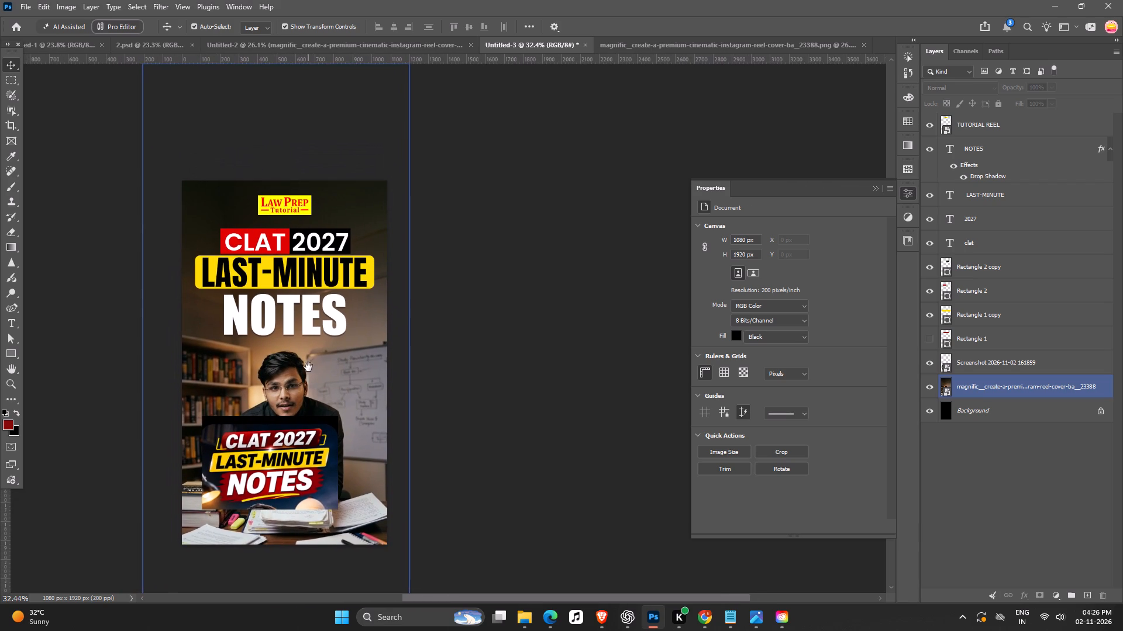
{"action": "scroll", "coordinate": [225, 288], "scroll_direction": "up", "scroll_amount": 5}
{"action": "left_click", "coordinate": [176, 268]}
{"action": "left_click", "coordinate": [181, 266]}
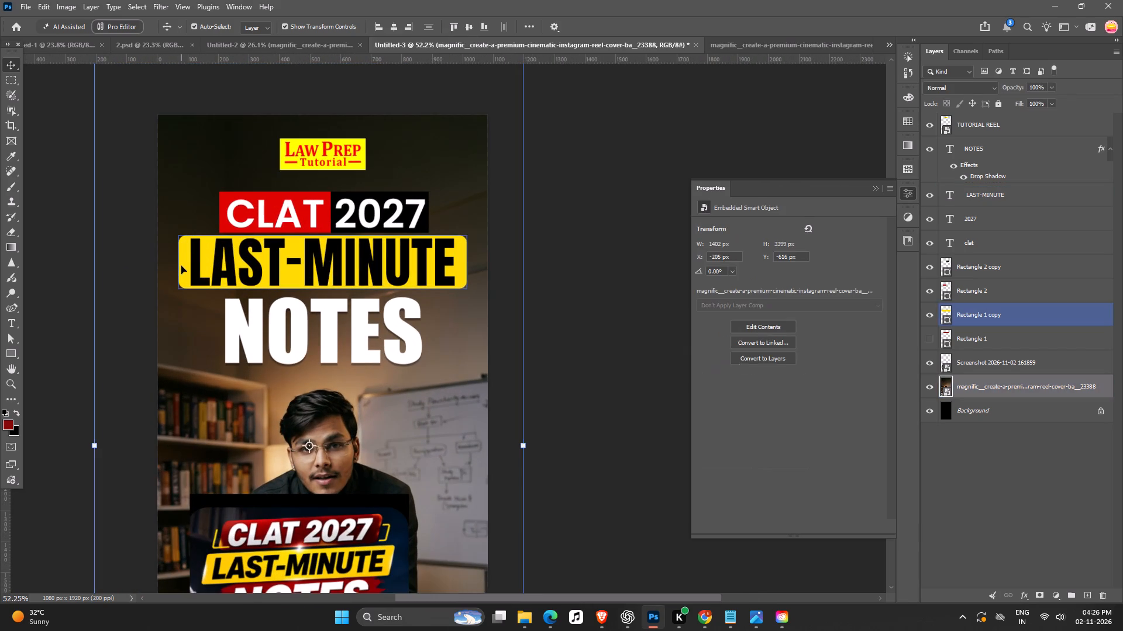
{"action": "left_click", "coordinate": [192, 263], "text": "shift"}
{"action": "key", "text": "shift+Down"}
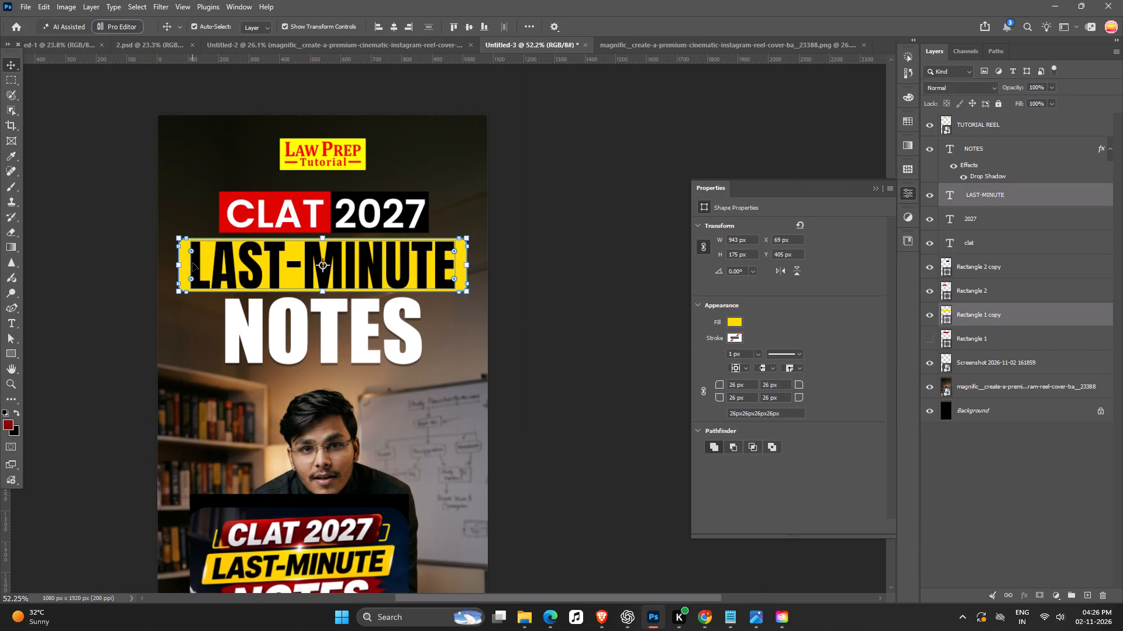
{"action": "key", "text": "Up"}
{"action": "left_click", "coordinate": [587, 283]}
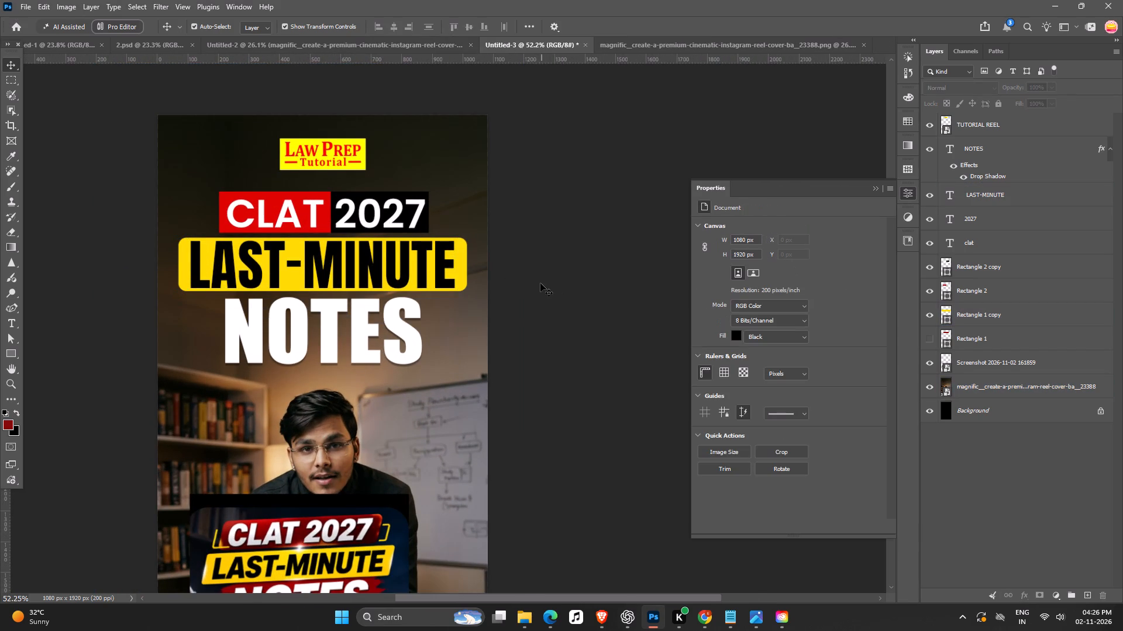
Examine the spacing and balance of the title block close up and against the whole cover.
{"action": "key", "text": "space"}
{"action": "key", "text": "space"}
{"action": "key", "text": "space"}
{"action": "left_click_drag", "start_coordinate": [540, 283], "coordinate": [552, 280]}
{"action": "scroll", "coordinate": [280, 199], "scroll_direction": "up", "scroll_amount": 5, "text": "ctrl"}
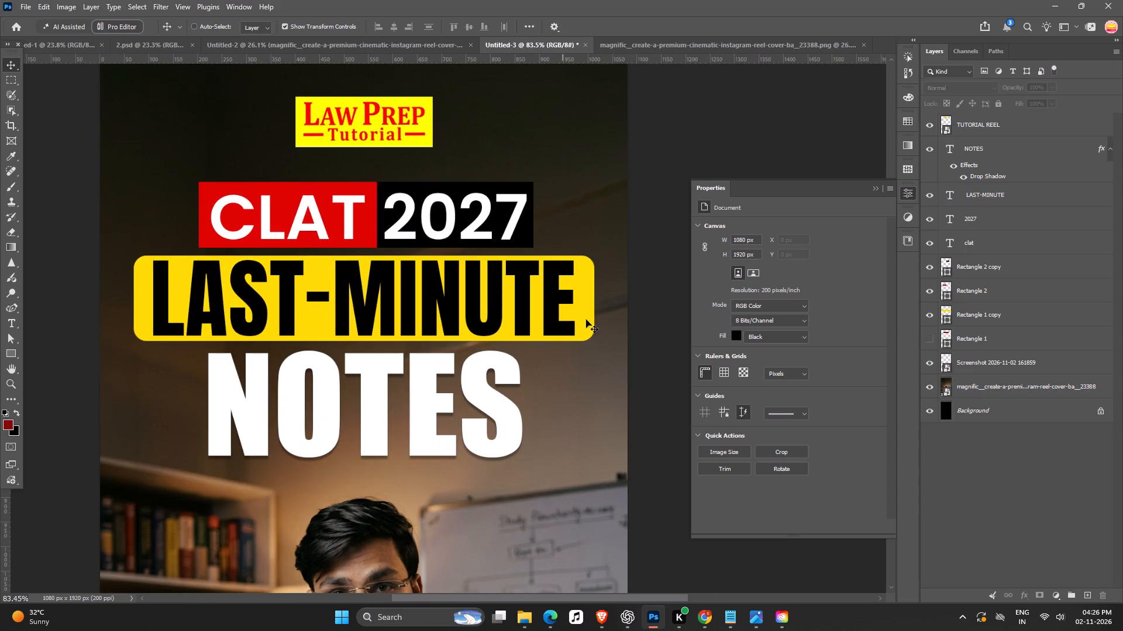
{"action": "scroll", "coordinate": [438, 346], "scroll_direction": "down", "scroll_amount": 6, "text": "ctrl"}
{"action": "key", "text": "space"}
{"action": "key", "text": "space"}
{"action": "key", "text": "space"}
{"action": "key", "text": "space"}
{"action": "key", "text": "space"}
{"action": "key", "text": "space"}
{"action": "key", "text": "space"}
{"action": "key", "text": "space"}
{"action": "key", "text": "space"}
{"action": "key", "text": "space"}
{"action": "key", "text": "space"}
{"action": "key", "text": "space"}
{"action": "key", "text": "space"}
{"action": "key", "text": "space"}
{"action": "key", "text": "space"}
{"action": "key", "text": "space"}
{"action": "key", "text": "space"}
{"action": "key", "text": "space"}
{"action": "key", "text": "space"}
{"action": "key", "text": "space"}
{"action": "left_click_drag", "start_coordinate": [505, 365], "coordinate": [490, 333]}
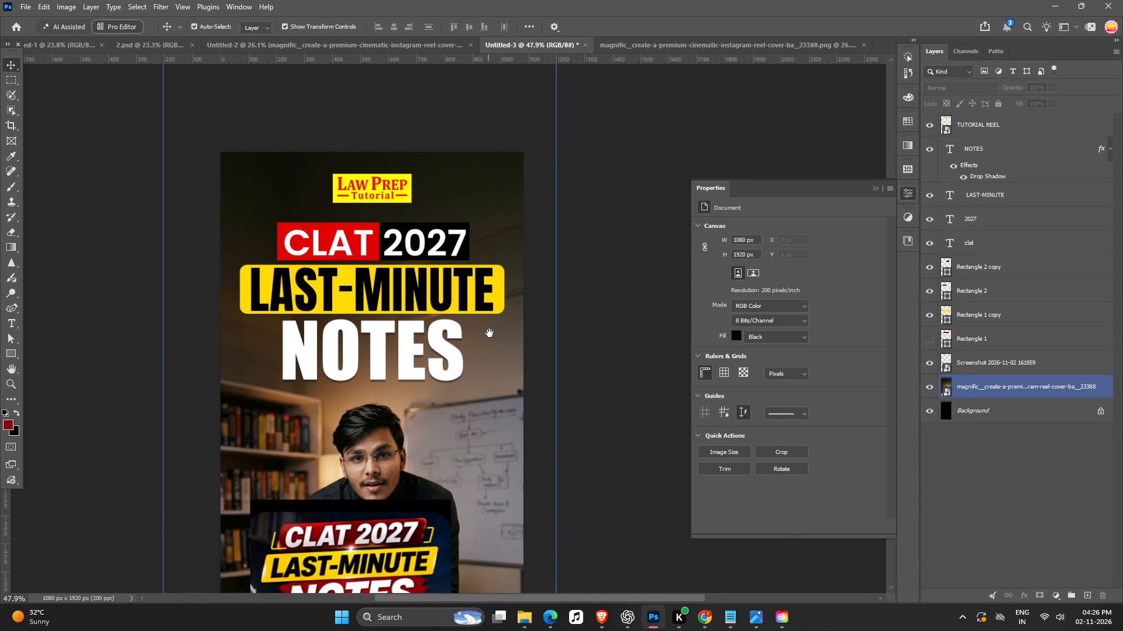
{"action": "left_click_drag", "start_coordinate": [490, 333], "coordinate": [484, 332]}
{"action": "scroll", "coordinate": [399, 339], "scroll_direction": "down", "scroll_amount": 7, "text": "ctrl"}
{"action": "key", "text": "space"}
{"action": "left_click_drag", "start_coordinate": [430, 398], "coordinate": [430, 375]}
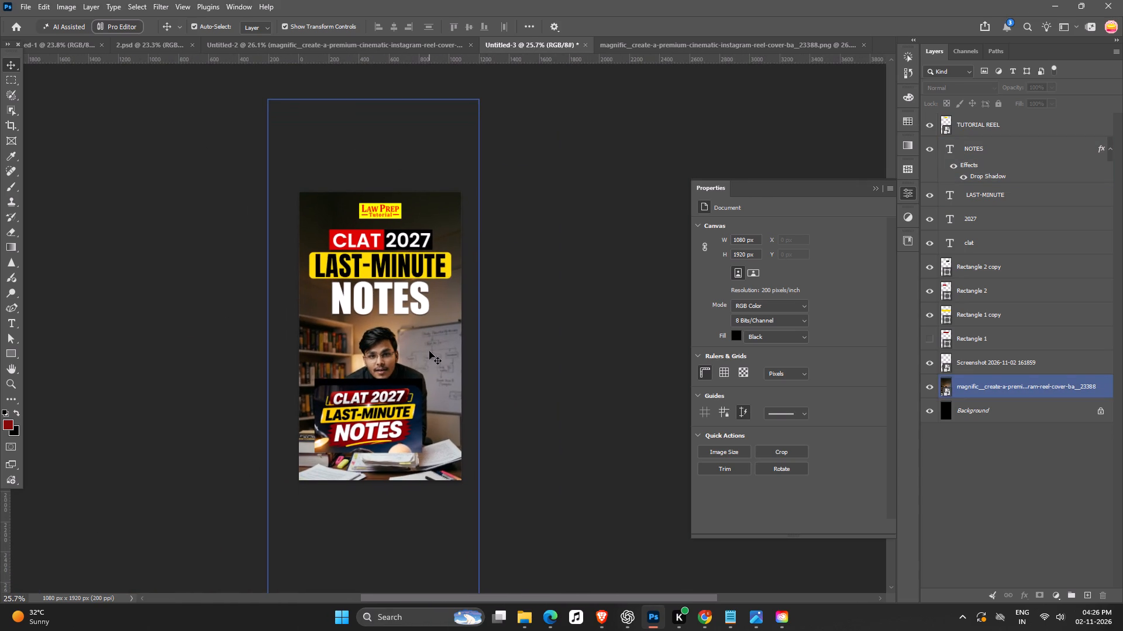
{"action": "scroll", "coordinate": [429, 351], "scroll_direction": "up", "scroll_amount": 4, "text": "ctrl"}
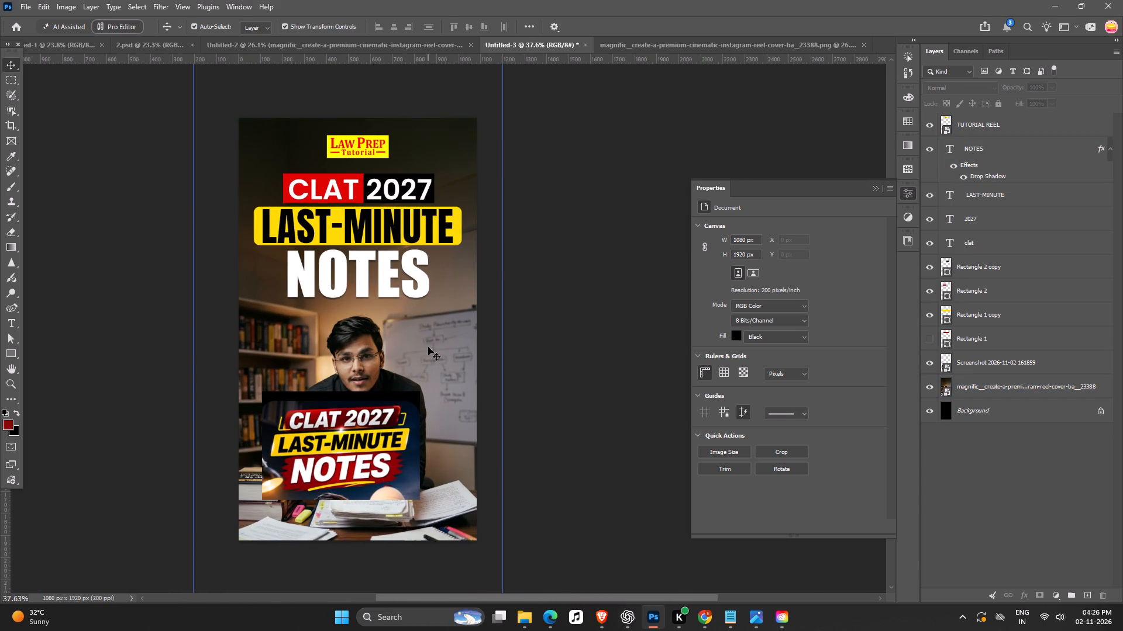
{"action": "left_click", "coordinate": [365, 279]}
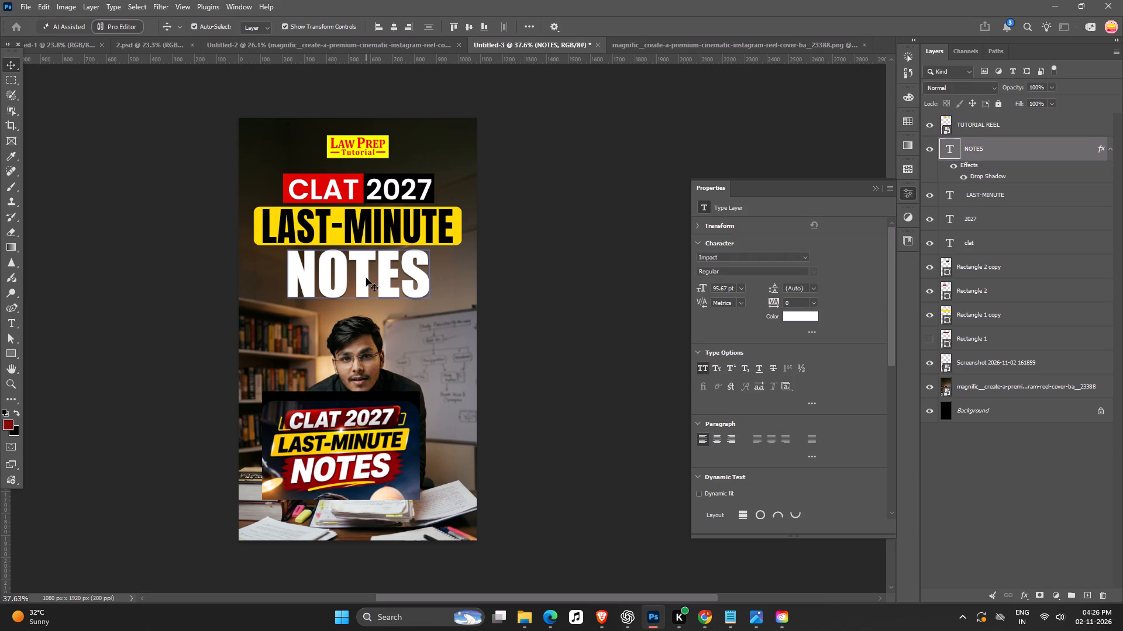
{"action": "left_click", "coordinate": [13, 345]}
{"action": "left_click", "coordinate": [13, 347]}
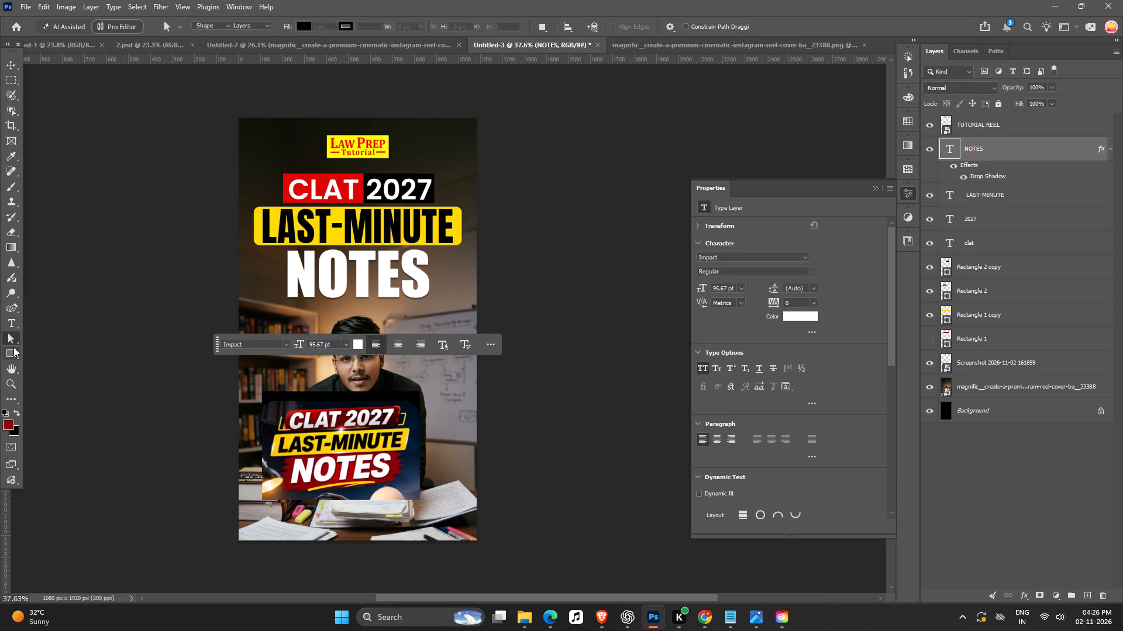
Switch to Chrome and copy the grey horizontal-line texture image from the open Pinterest pin.
{"action": "left_click", "coordinate": [711, 621]}
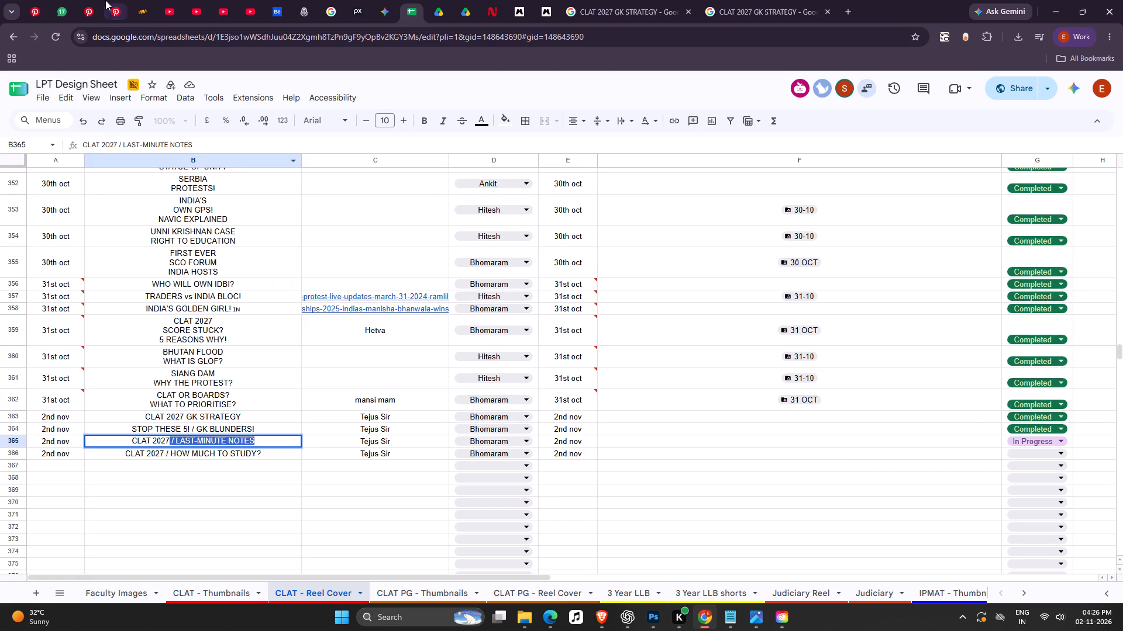
{"action": "left_click", "coordinate": [106, 0]}
{"action": "left_click", "coordinate": [98, 13]}
{"action": "left_click", "coordinate": [115, 9]}
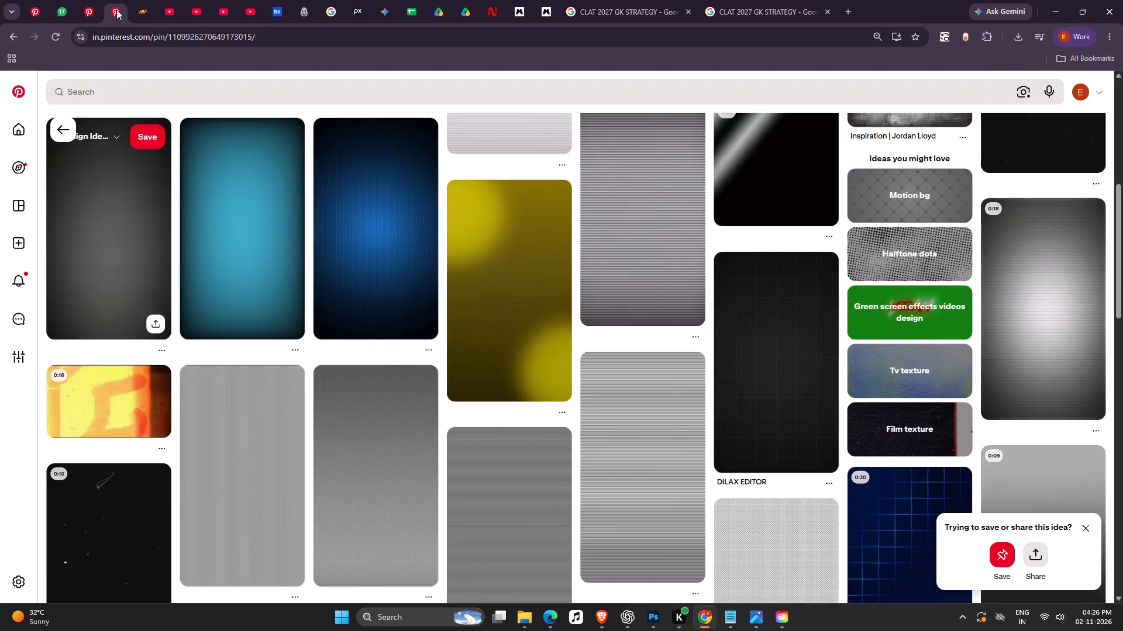
{"action": "scroll", "coordinate": [421, 324], "scroll_direction": "up", "scroll_amount": 14}
{"action": "right_click", "coordinate": [234, 249]}
{"action": "left_click", "coordinate": [273, 296]}
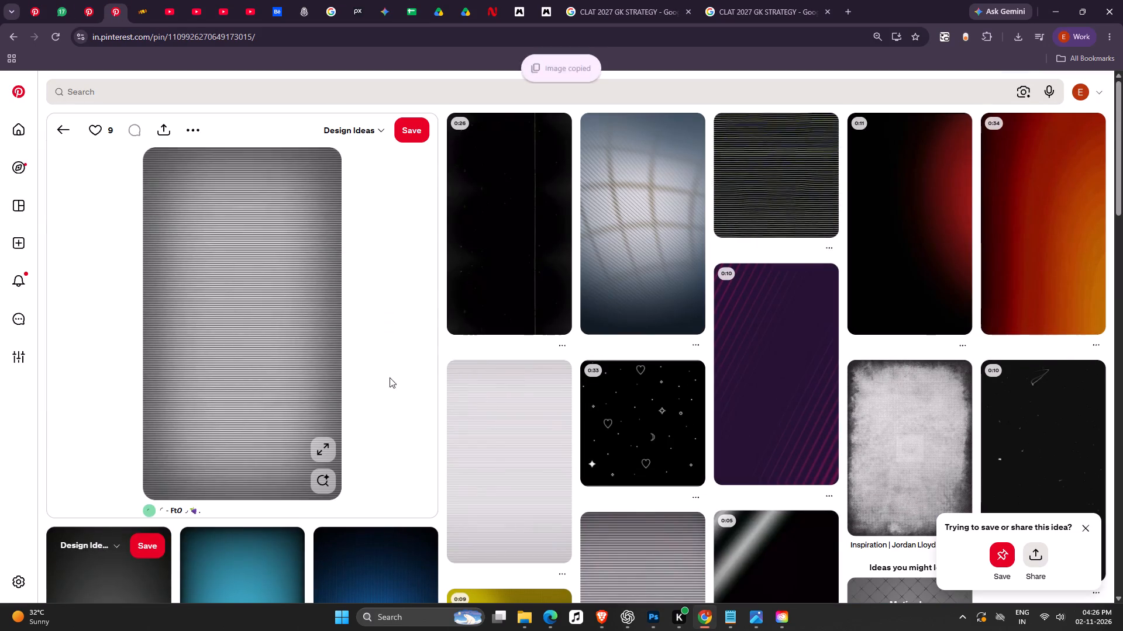
Paste the line texture into the Photoshop cover and scale it to about 1150 x 2037 px, covering the whole canvas.
{"action": "key", "text": "alt+Tab"}
{"action": "key", "text": "ctrl+v"}
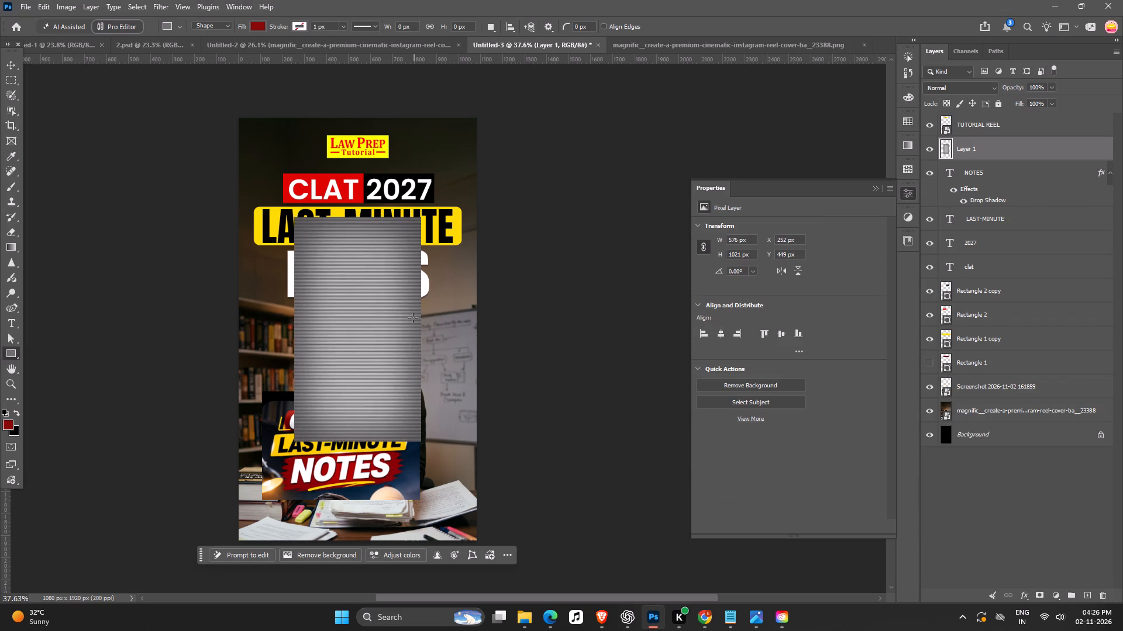
{"action": "key", "text": "v"}
{"action": "left_click_drag", "start_coordinate": [417, 213], "coordinate": [535, 143], "text": "alt"}
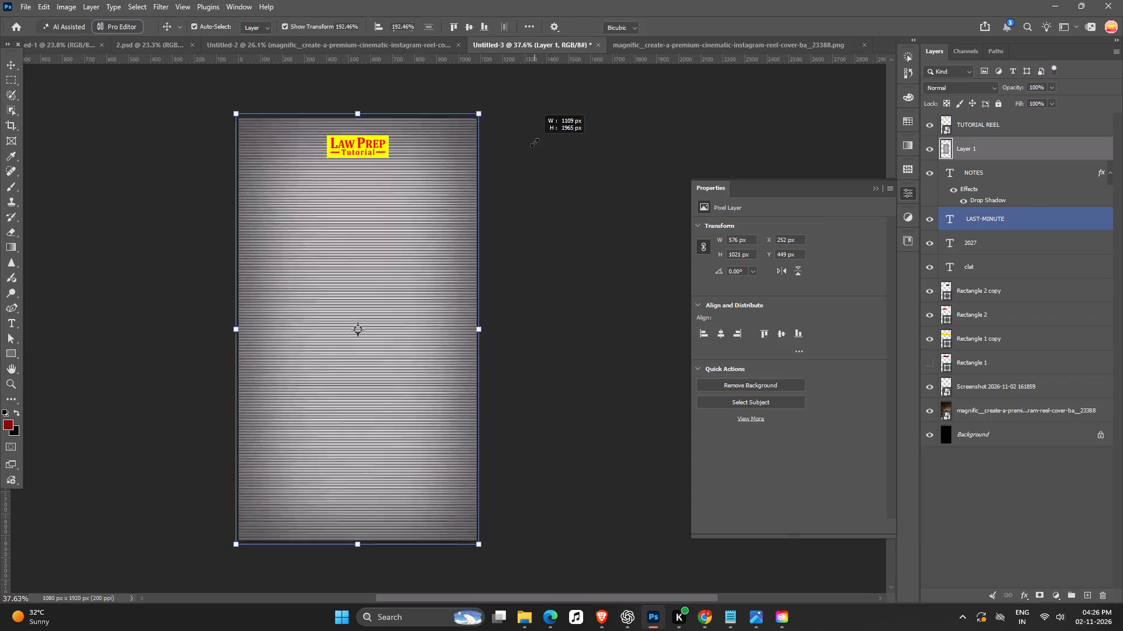
{"action": "left_click_drag", "start_coordinate": [535, 143], "coordinate": [548, 140], "text": "alt"}
{"action": "key", "text": "Return"}
Move the line texture layer down the stack to sit directly above the background photo.
{"action": "key", "text": "ctrl+shift+bracketleft"}
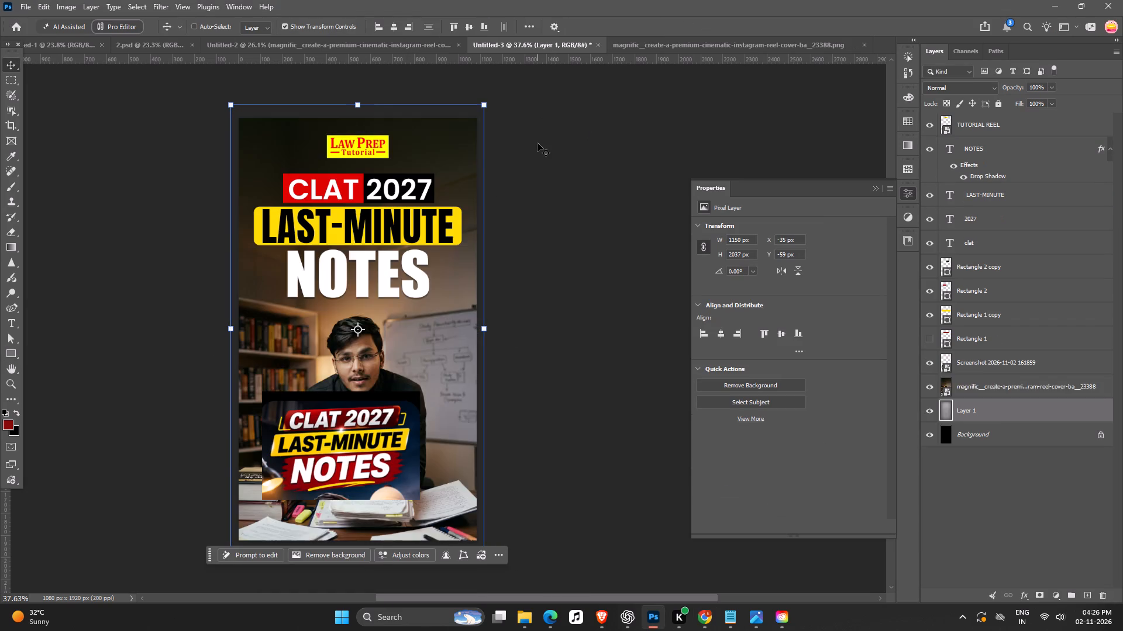
{"action": "key", "text": "ctrl+bracketright"}
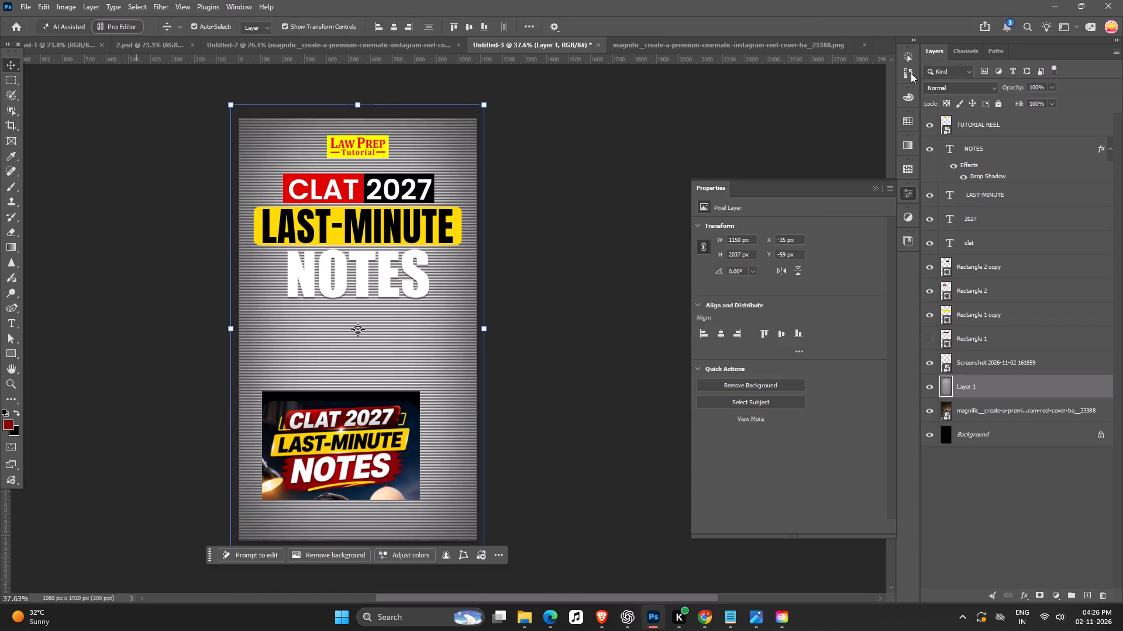
Set the line texture layer's blend mode to Multiply.
{"action": "left_click", "coordinate": [942, 87]}
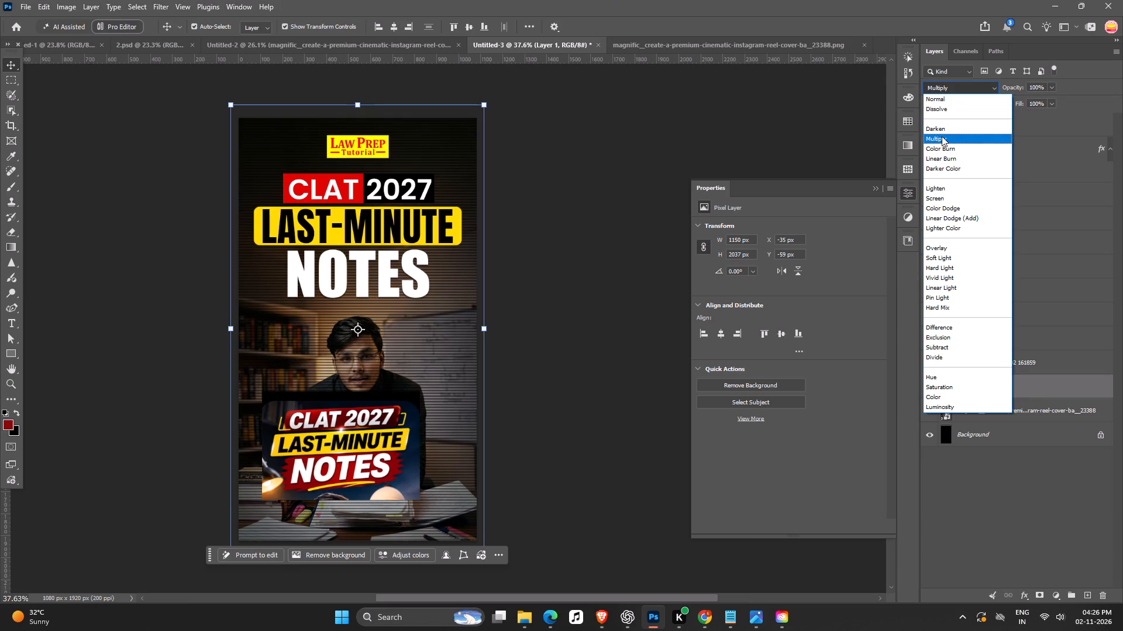
{"action": "left_click", "coordinate": [942, 136]}
Add a layer mask to the line texture and paint it black with a large soft brush over the man and desk.
{"action": "key", "text": "space"}
{"action": "key", "text": "space"}
{"action": "key", "text": "space"}
{"action": "key", "text": "space"}
{"action": "left_click_drag", "start_coordinate": [556, 283], "coordinate": [547, 259]}
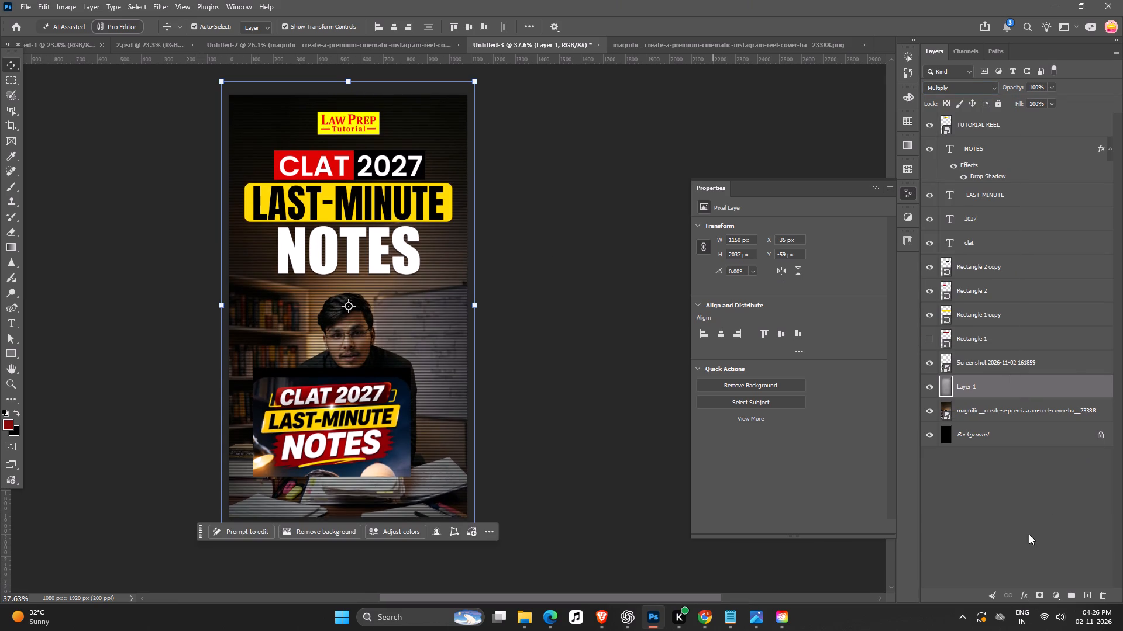
{"action": "left_click", "coordinate": [1042, 592]}
{"action": "key", "text": "b"}
{"action": "left_click", "coordinate": [332, 412]}
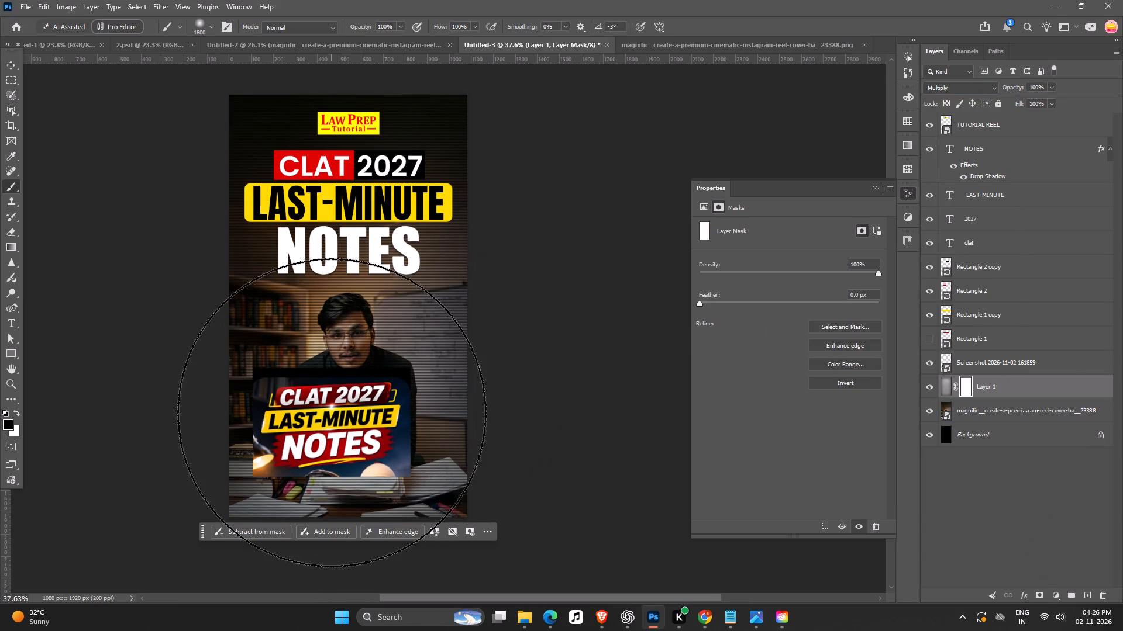
{"action": "key", "text": "bracketleft"}
{"action": "key", "text": "bracketleft"}
{"action": "key", "text": "bracketleft"}
{"action": "key", "text": "bracketleft"}
{"action": "key", "text": "bracketleft"}
{"action": "left_click", "coordinate": [352, 386]}
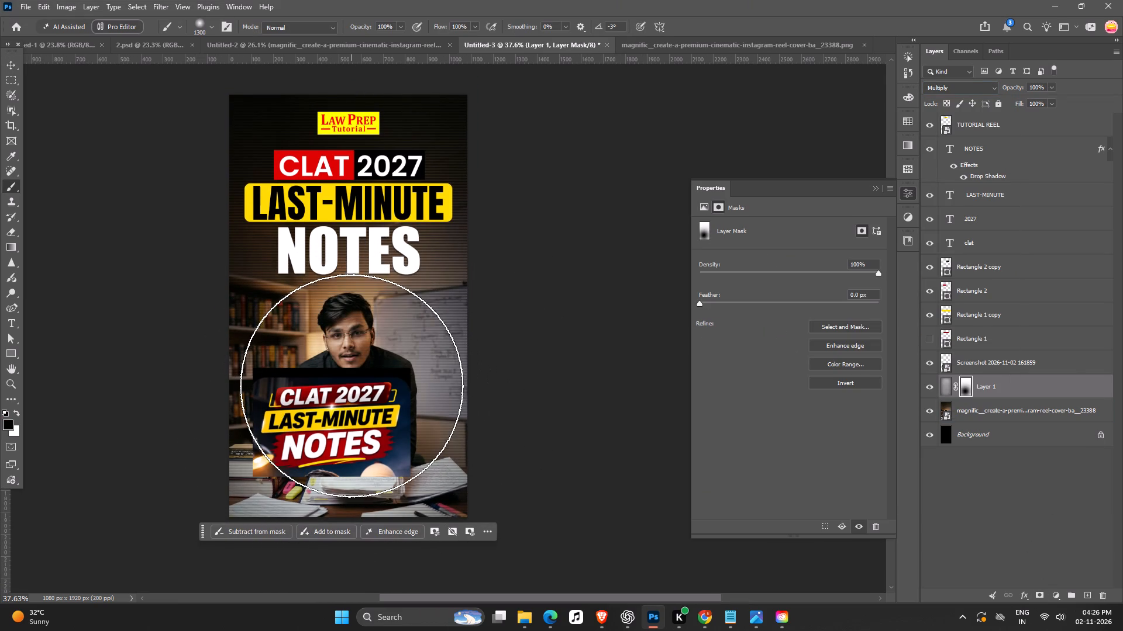
{"action": "key", "text": "bracketleft"}
{"action": "key", "text": "bracketleft"}
{"action": "triple_click", "coordinate": [351, 386]}
{"action": "left_click_drag", "start_coordinate": [351, 385], "coordinate": [546, 393]}
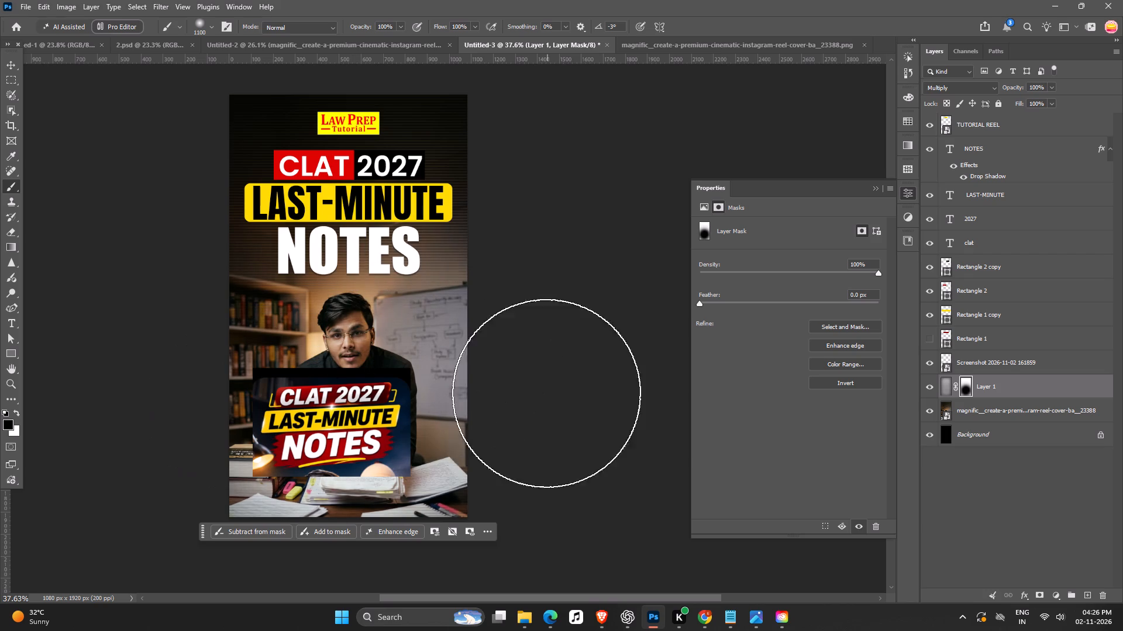
{"action": "left_click_drag", "start_coordinate": [546, 393], "coordinate": [151, 515]}
Delete the reference title screenshot covering the man's chest and hands.
{"action": "left_click", "coordinate": [12, 70]}
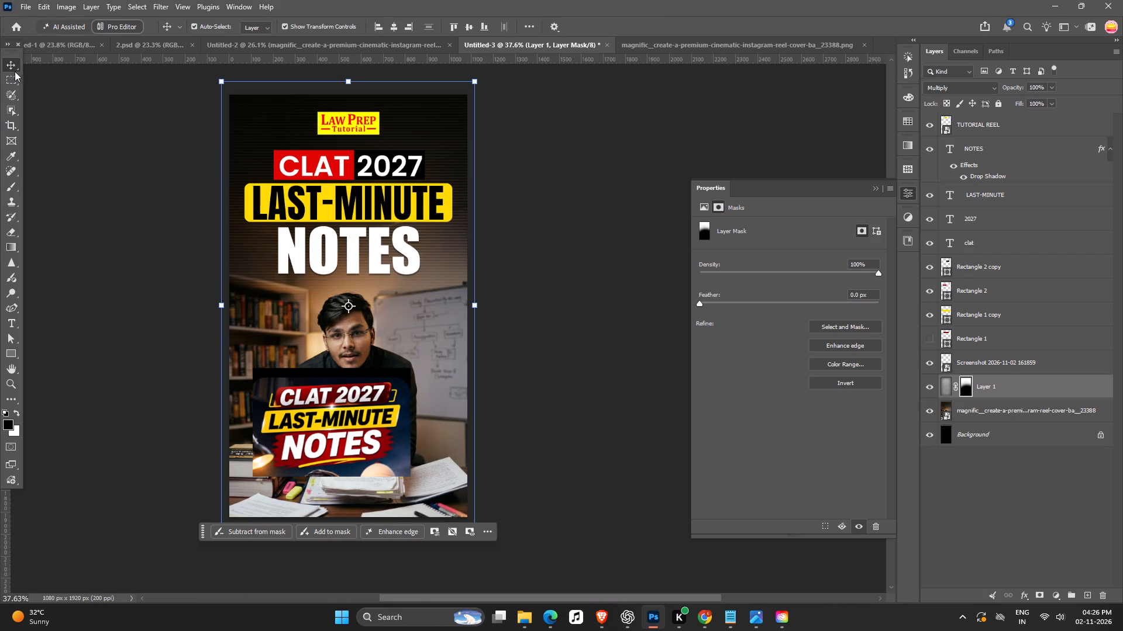
{"action": "left_click", "coordinate": [345, 405]}
{"action": "key", "text": "Delete"}
{"action": "left_click", "coordinate": [639, 338]}
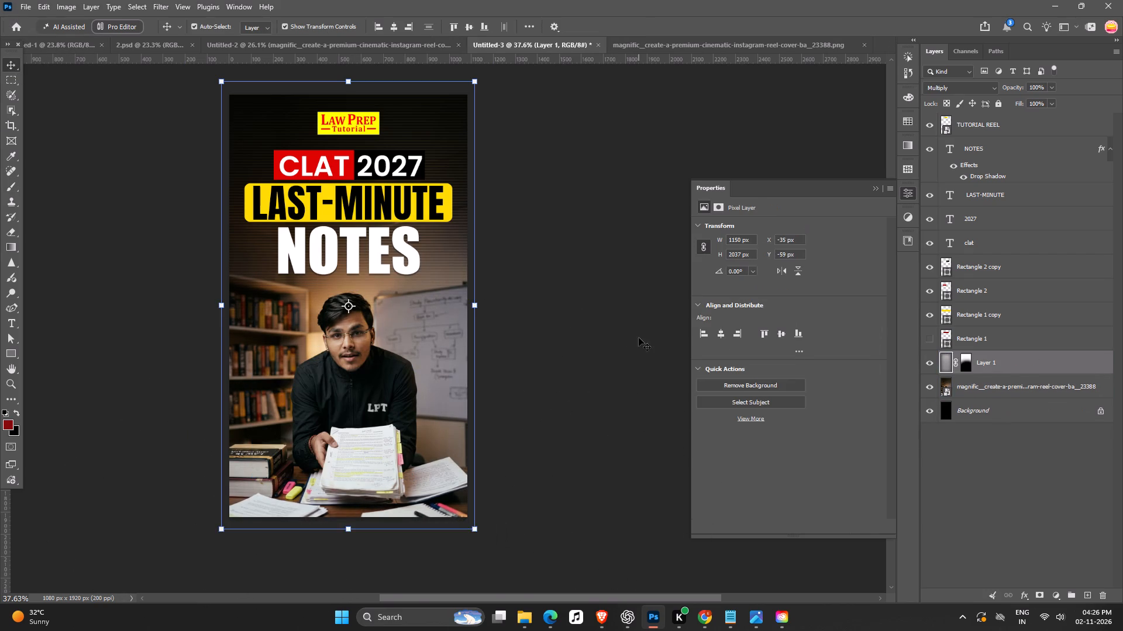
Draw a rectangle about 1550 × 624 px across the title text and change its fill to black.
{"action": "key", "text": "space"}
{"action": "key", "text": "space"}
{"action": "left_click", "coordinate": [449, 457]}
{"action": "scroll", "coordinate": [451, 457], "scroll_direction": "down", "scroll_amount": 6, "text": "ctrl"}
{"action": "key", "text": "space"}
{"action": "left_click", "coordinate": [349, 412]}
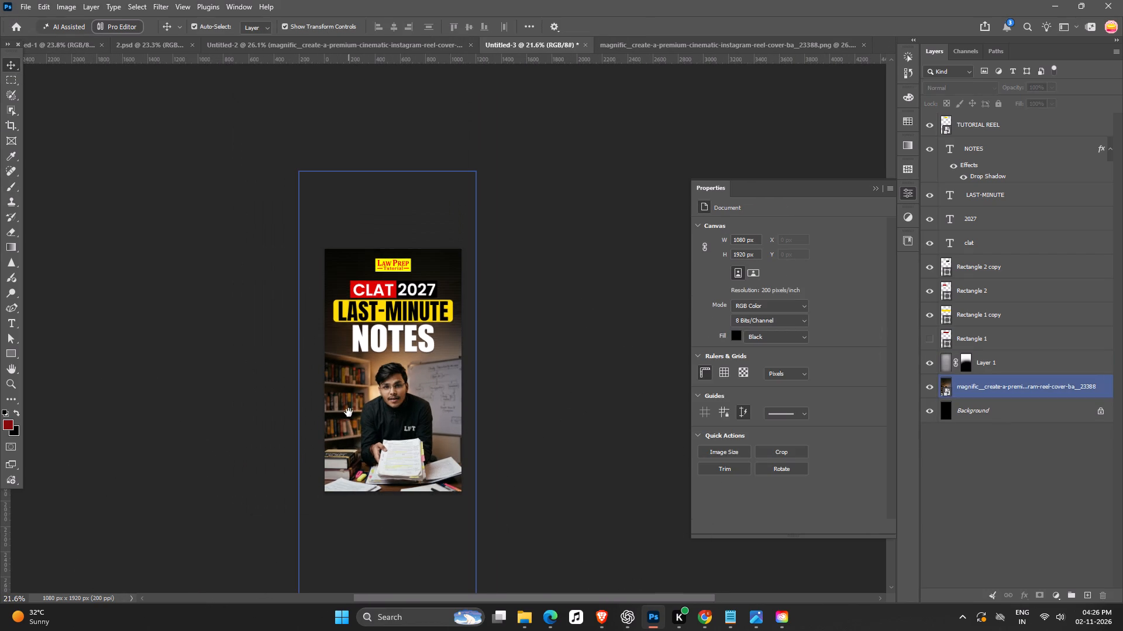
{"action": "scroll", "coordinate": [395, 403], "scroll_direction": "up", "scroll_amount": 6, "text": "ctrl"}
{"action": "left_click", "coordinate": [412, 310]}
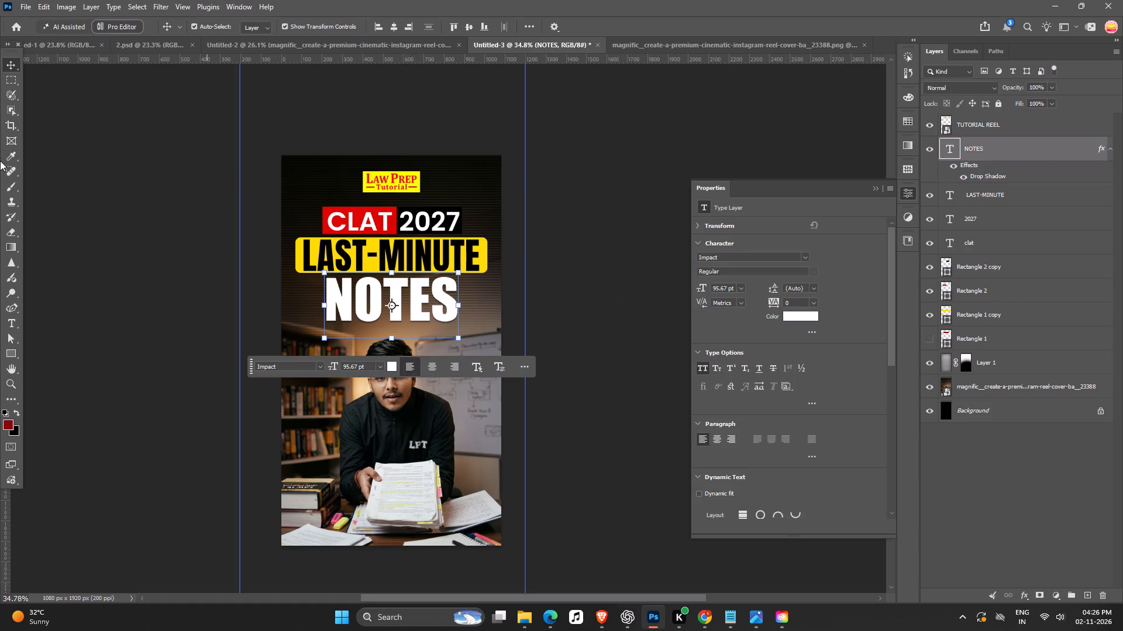
{"action": "left_click", "coordinate": [10, 349]}
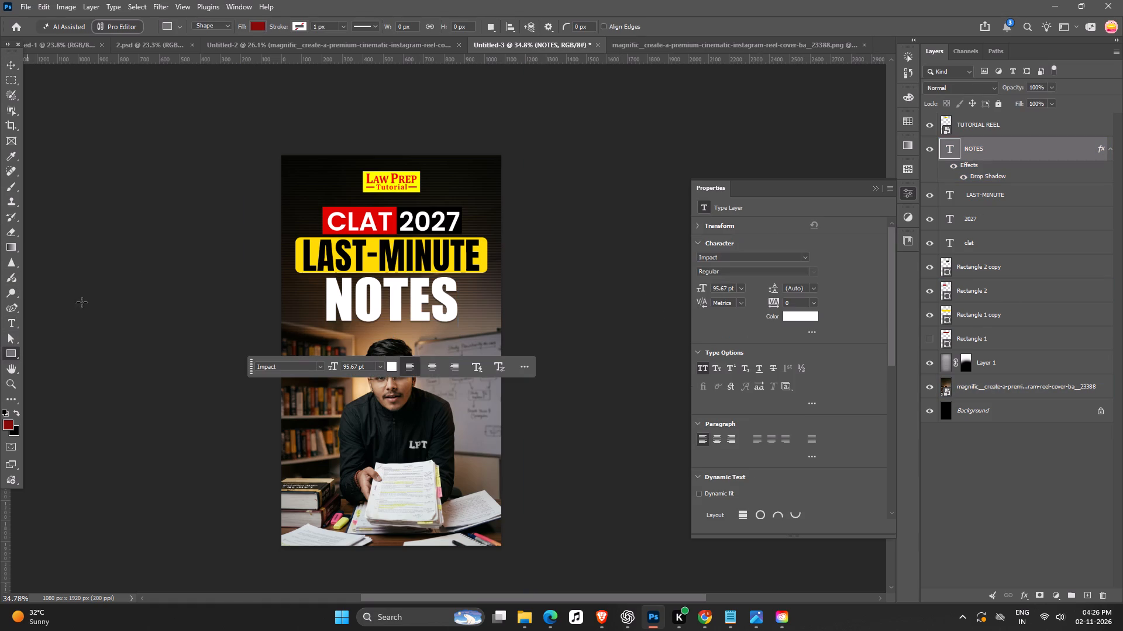
{"action": "left_click_drag", "start_coordinate": [216, 207], "coordinate": [531, 333]}
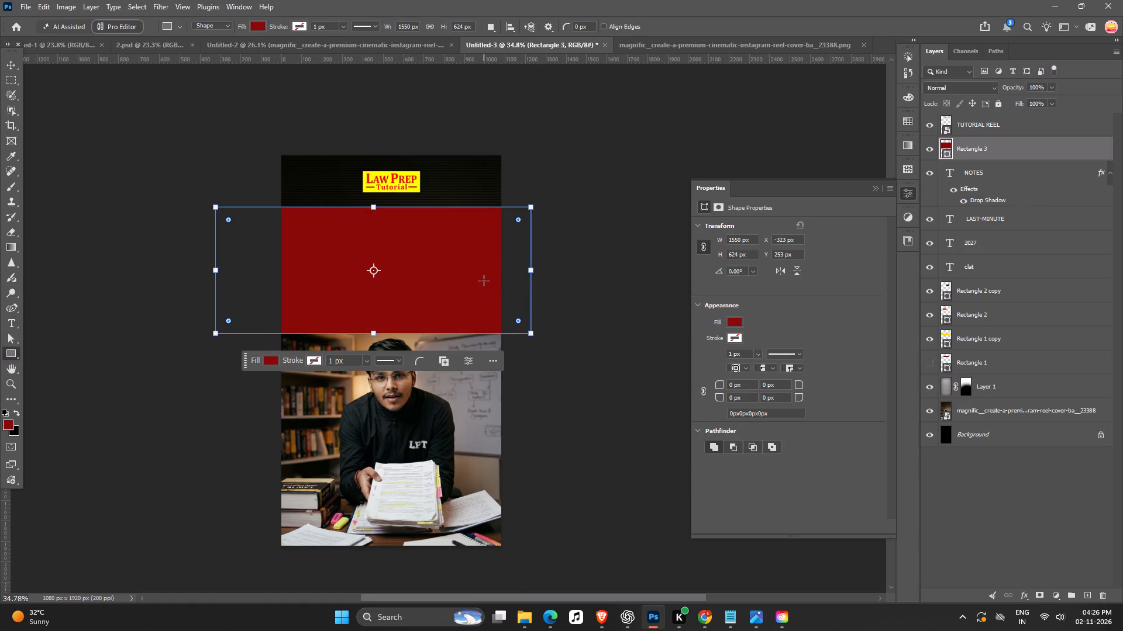
{"action": "double_click", "coordinate": [948, 145]}
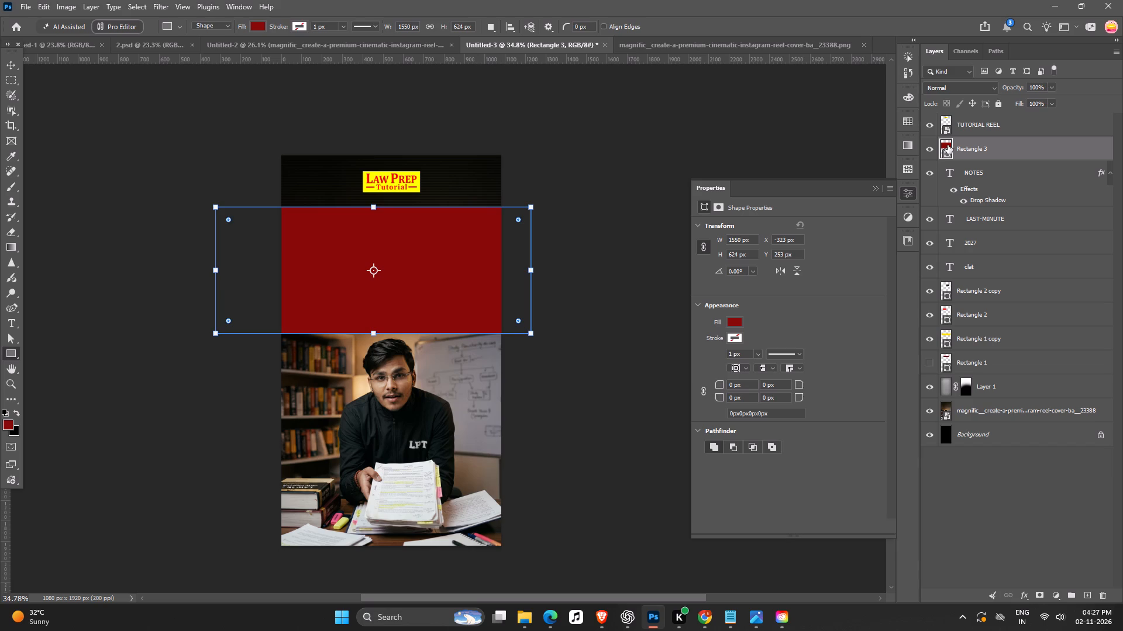
{"action": "left_click_drag", "start_coordinate": [798, 453], "coordinate": [664, 552]}
{"action": "left_click", "coordinate": [983, 360]}
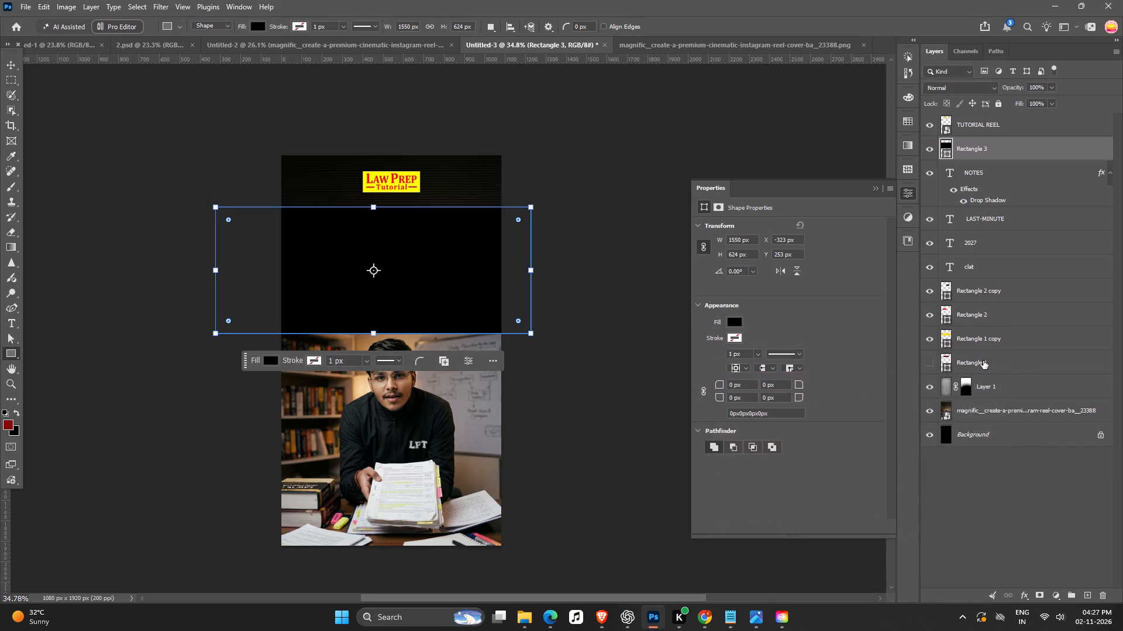
Move the black rectangle below the 2027 text layer and shrink it to about 857 × 345 px behind NOTES.
{"action": "key", "text": "ctrl+bracketleft"}
{"action": "key", "text": "ctrl+bracketleft"}
{"action": "key", "text": "ctrl+bracketleft"}
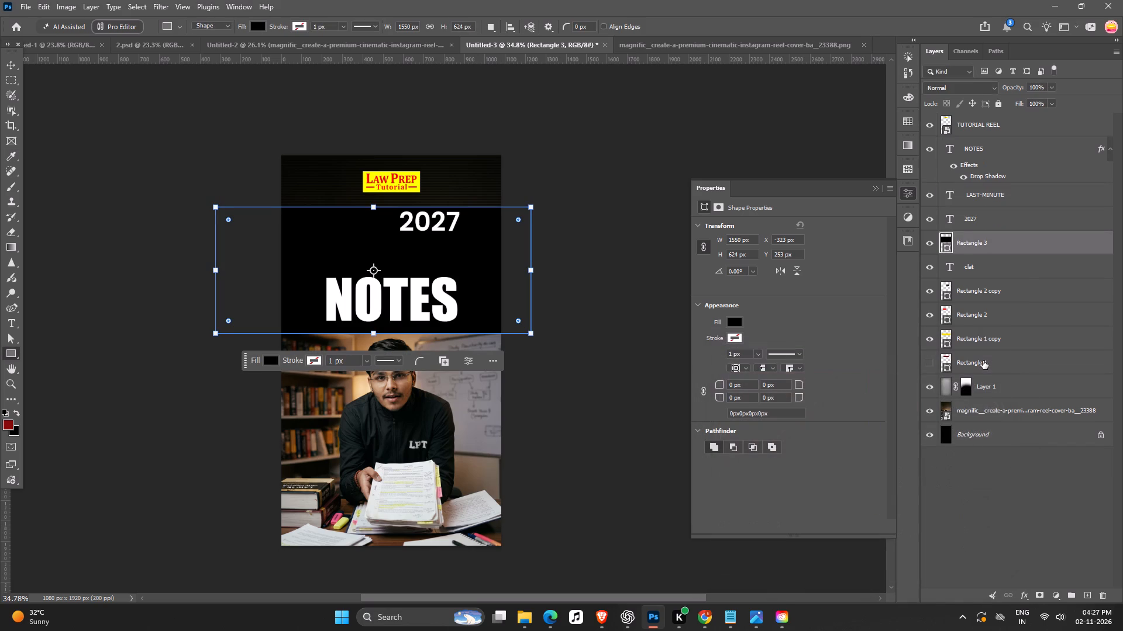
{"action": "left_click_drag", "start_coordinate": [375, 204], "coordinate": [378, 261], "text": "shift"}
{"action": "key", "text": "Return"}
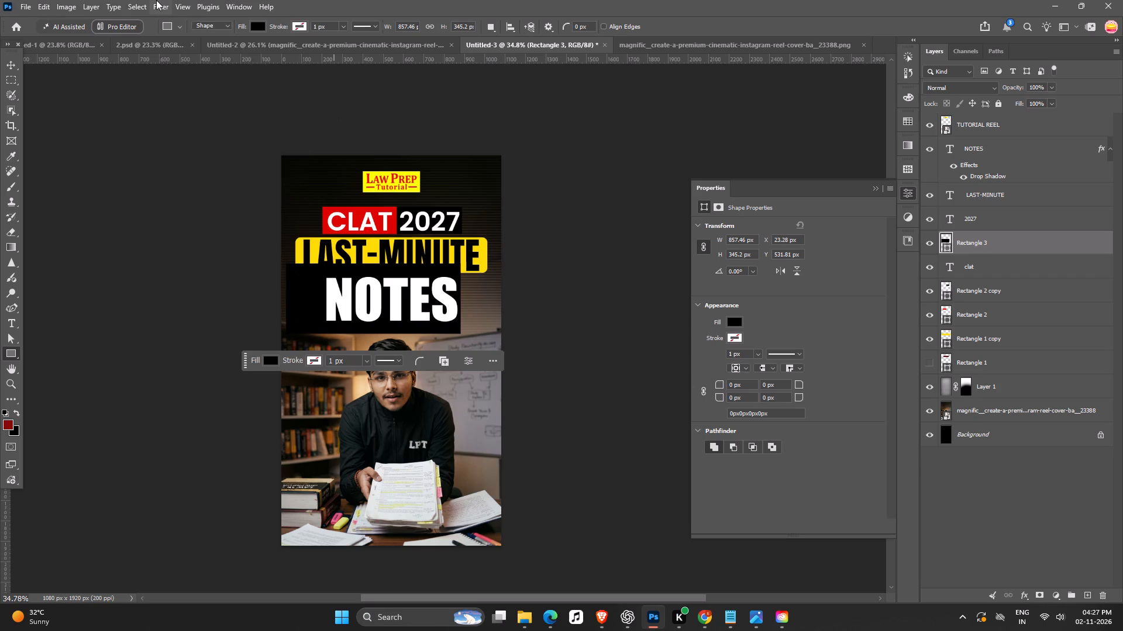
Convert the black rectangle to a smart object and apply a Gaussian Blur with a 187.7-pixel radius.
{"action": "left_click", "coordinate": [156, 0]}
{"action": "left_click", "coordinate": [160, 171]}
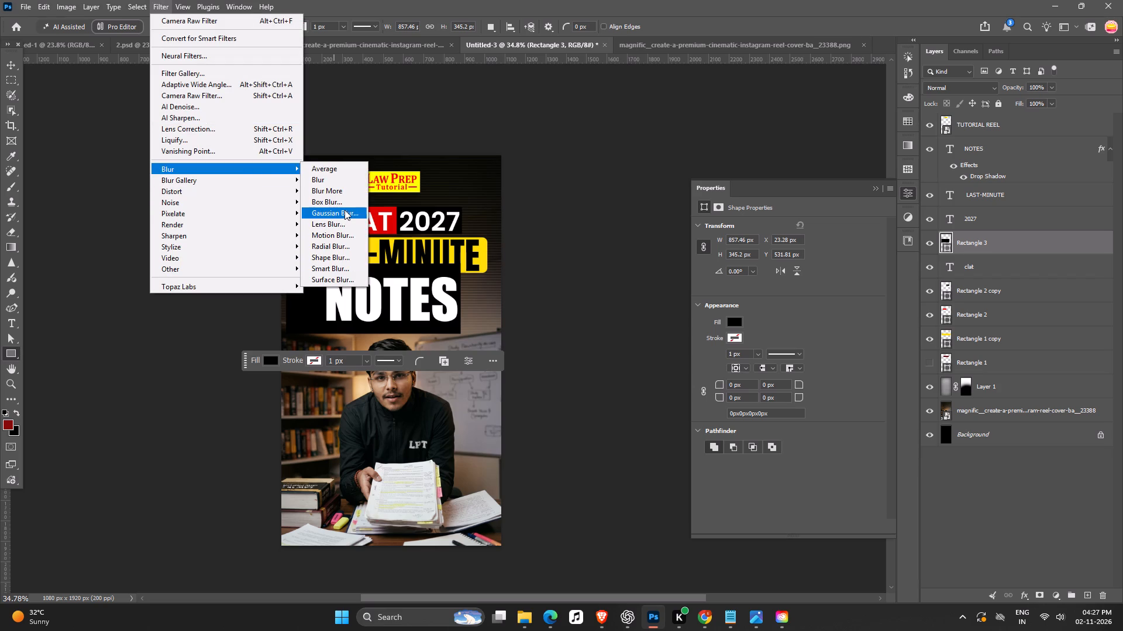
{"action": "left_click", "coordinate": [345, 210]}
{"action": "left_click", "coordinate": [564, 232]}
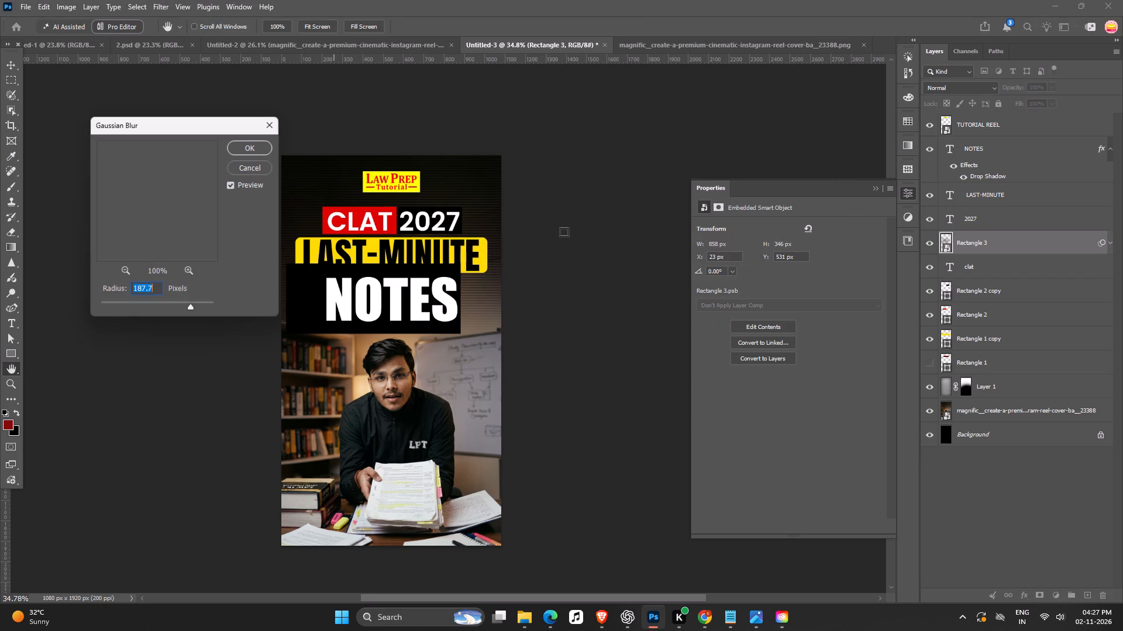
{"action": "left_click", "coordinate": [247, 147]}
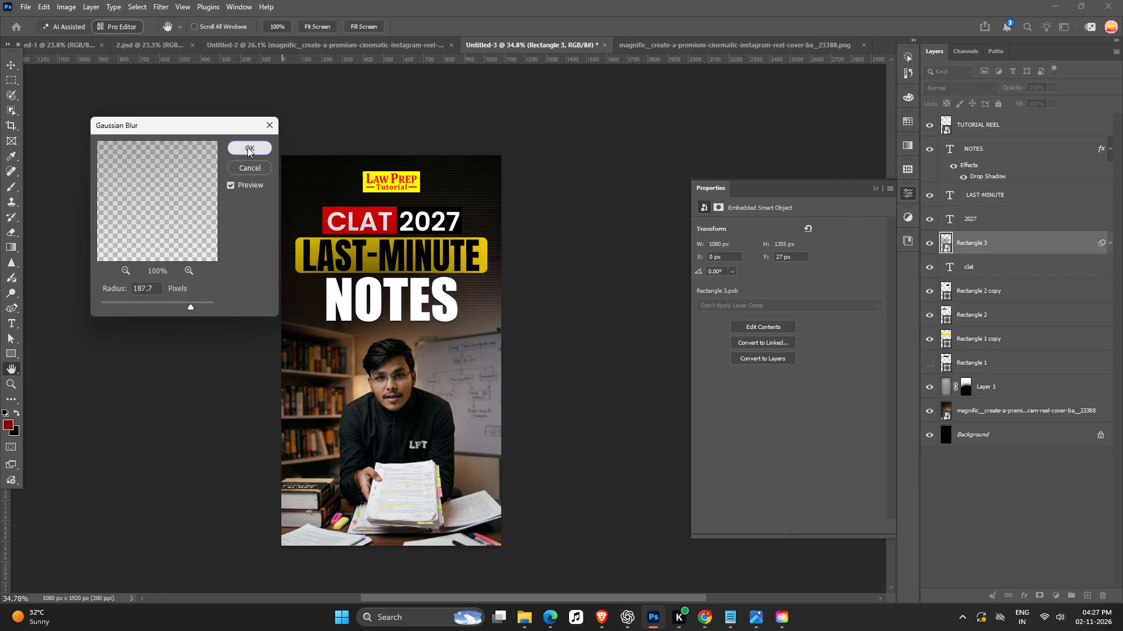
Shift the blurred black rectangle sideways to centre it behind the word NOTES.
{"action": "left_click", "coordinate": [12, 57]}
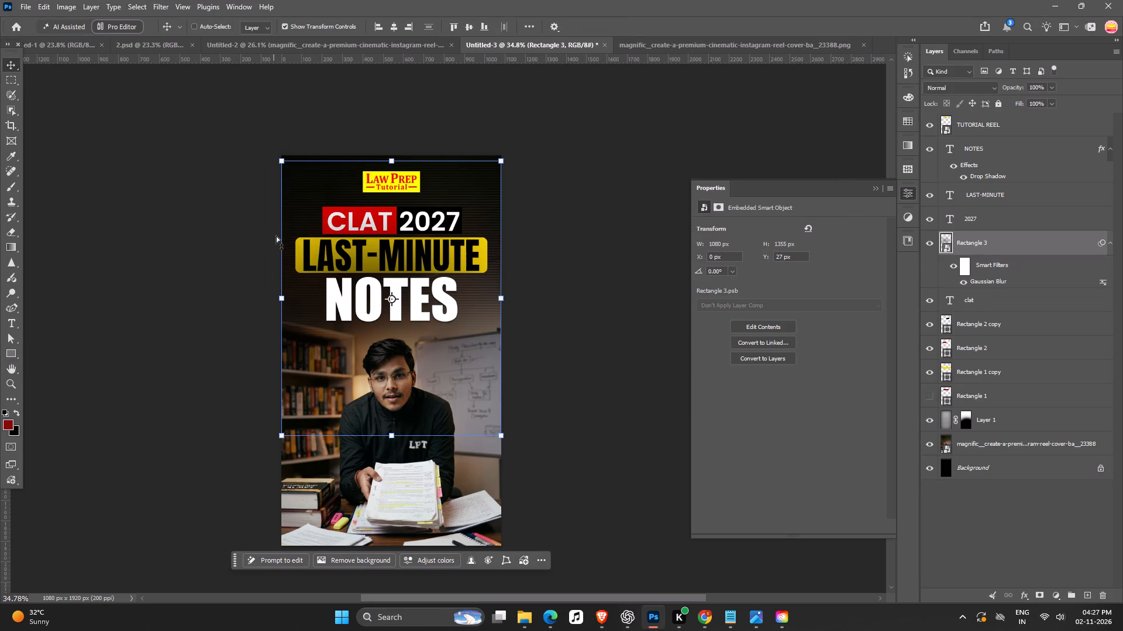
{"action": "key", "text": "ctrl+t"}
{"action": "left_click", "coordinate": [566, 232]}
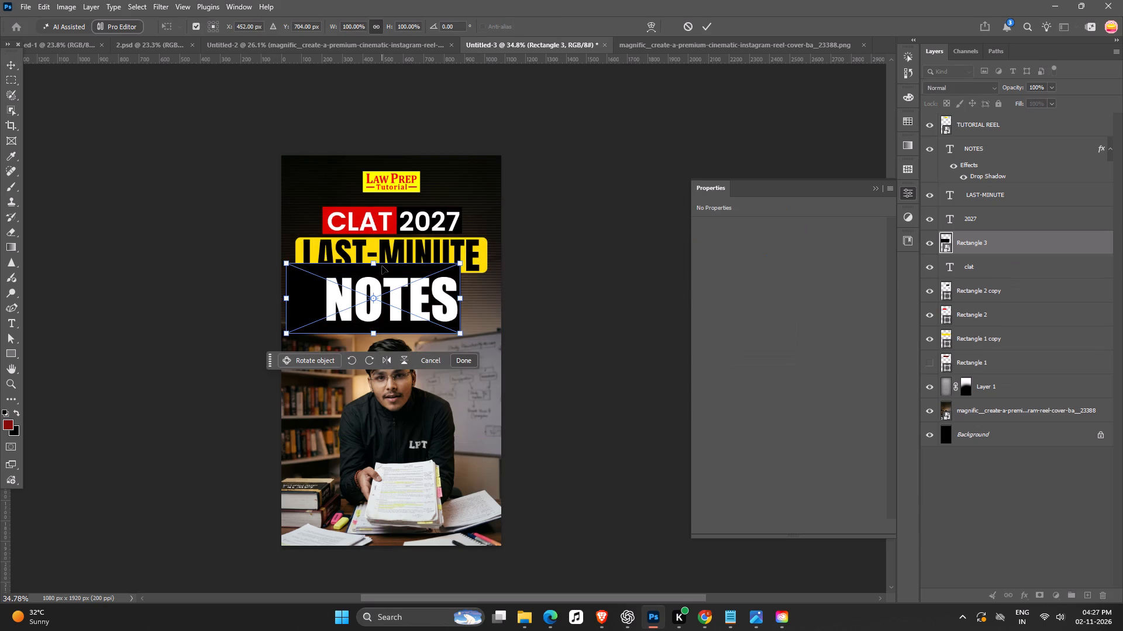
{"action": "left_click_drag", "start_coordinate": [414, 280], "coordinate": [437, 281]}
{"action": "key", "text": "Return"}
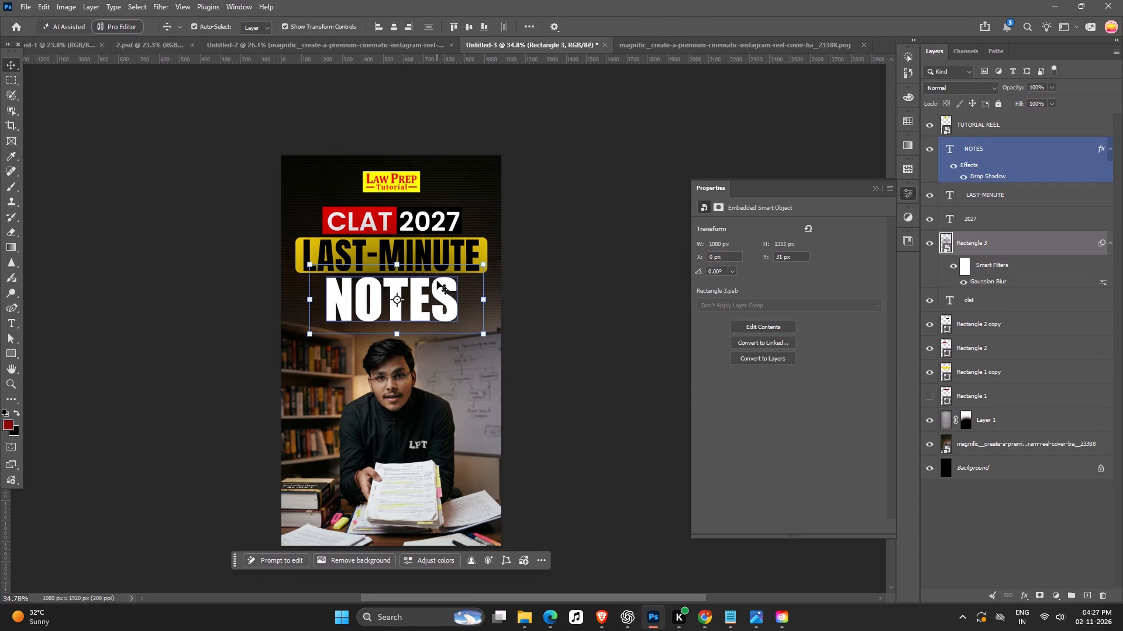
Reduce the blurred rectangle's height to about 265 px, with its upper edge just under the LAST-MINUTE bar.
{"action": "left_click_drag", "start_coordinate": [488, 304], "coordinate": [474, 304], "text": "shift"}
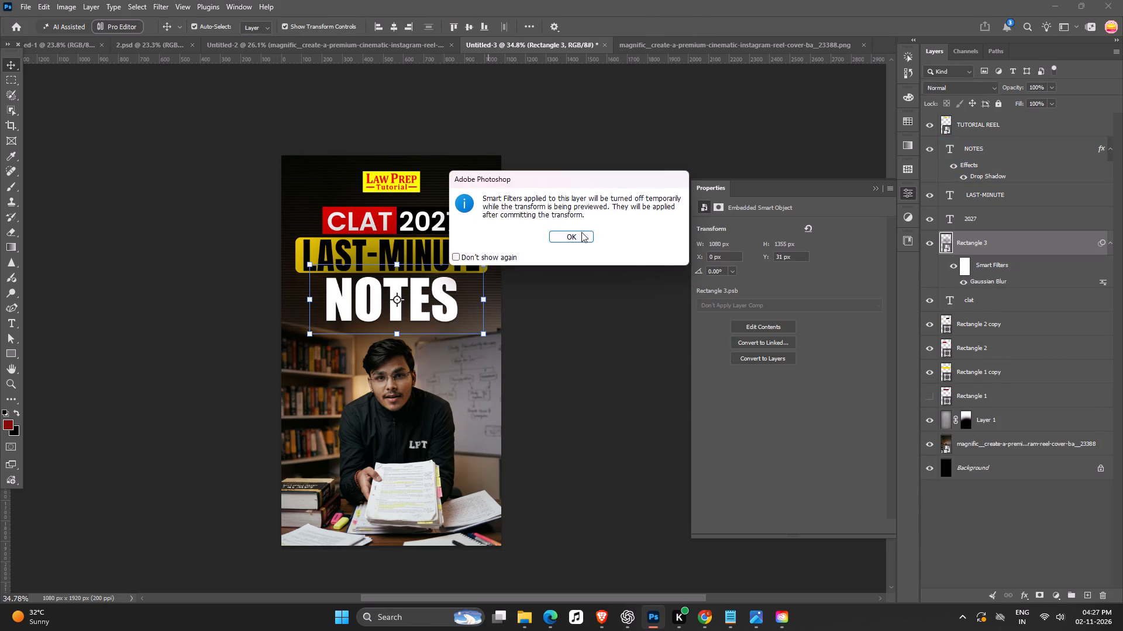
{"action": "left_click", "coordinate": [580, 238]}
{"action": "left_click_drag", "start_coordinate": [397, 262], "coordinate": [395, 273], "text": "shift"}
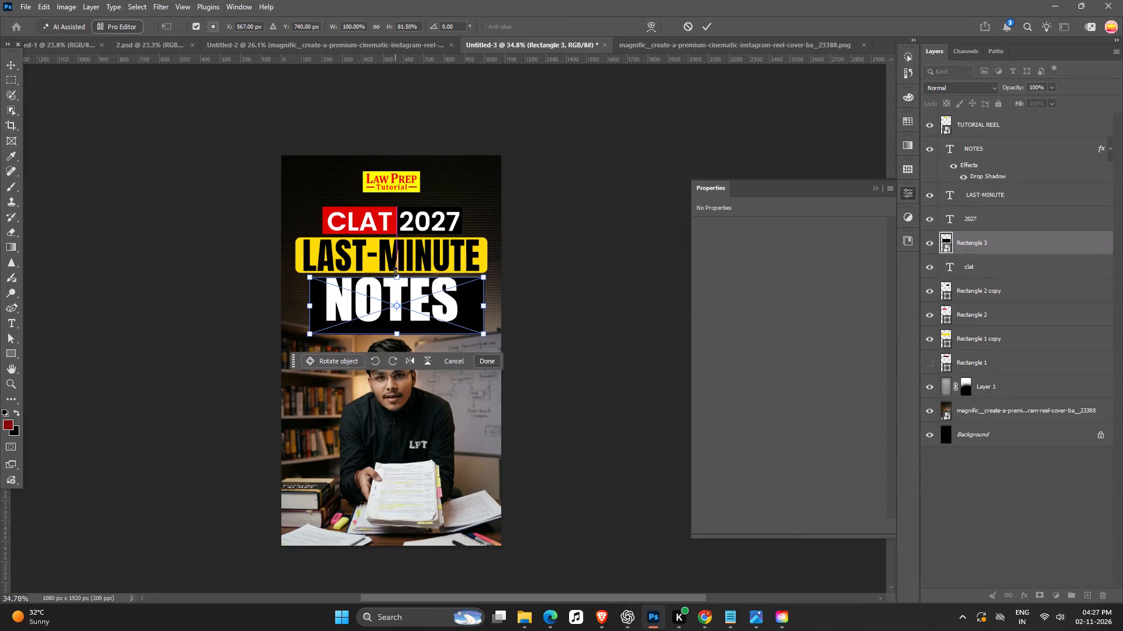
{"action": "left_click", "coordinate": [397, 338], "text": "shift"}
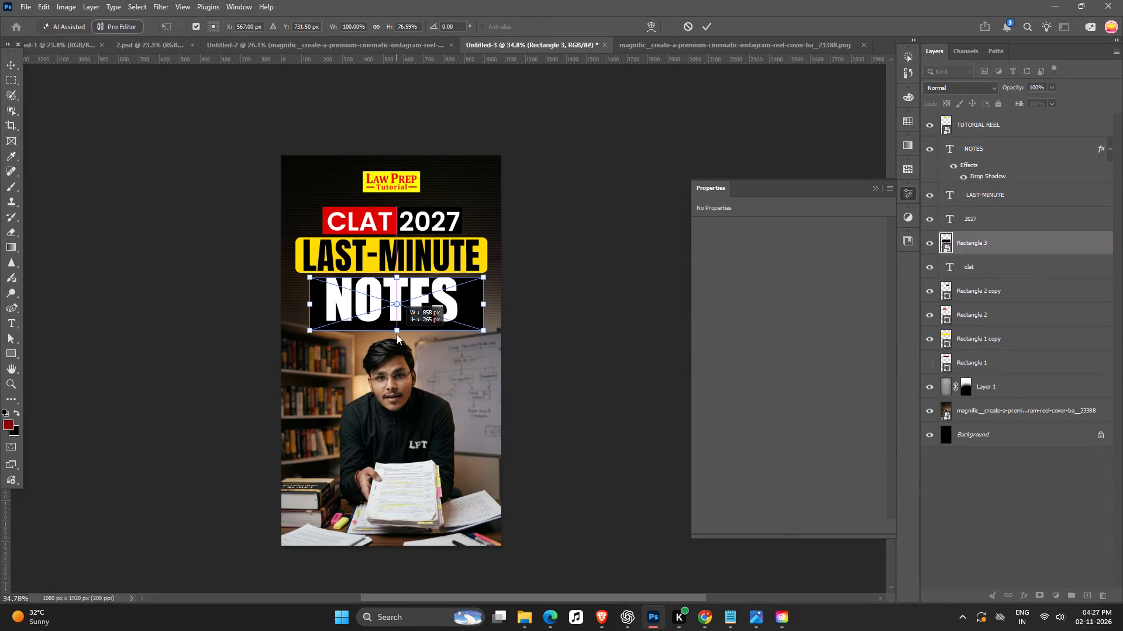
{"action": "key", "text": "Return"}
{"action": "left_click", "coordinate": [573, 331]}
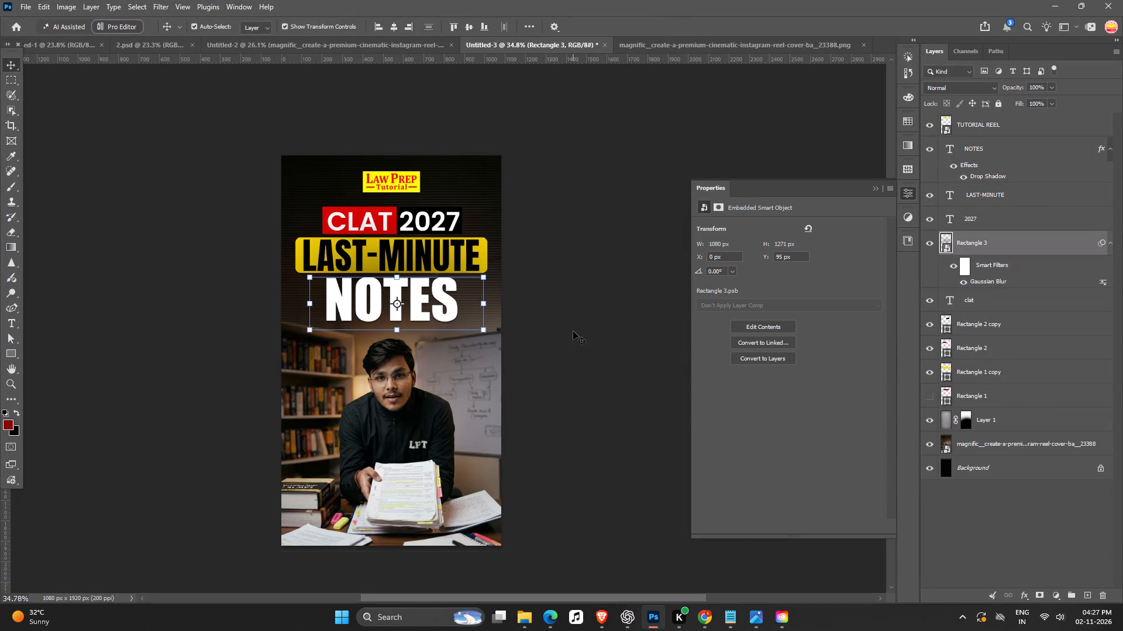
Move the blurred rectangle down the layer stack to sit below all title shapes, directly above the line texture.
{"action": "scroll", "coordinate": [573, 331], "scroll_direction": "down", "scroll_amount": 10, "text": "ctrl"}
{"action": "key", "text": "space"}
{"action": "left_click", "coordinate": [343, 417]}
{"action": "scroll", "coordinate": [427, 324], "scroll_direction": "up", "scroll_amount": 7, "text": "ctrl"}
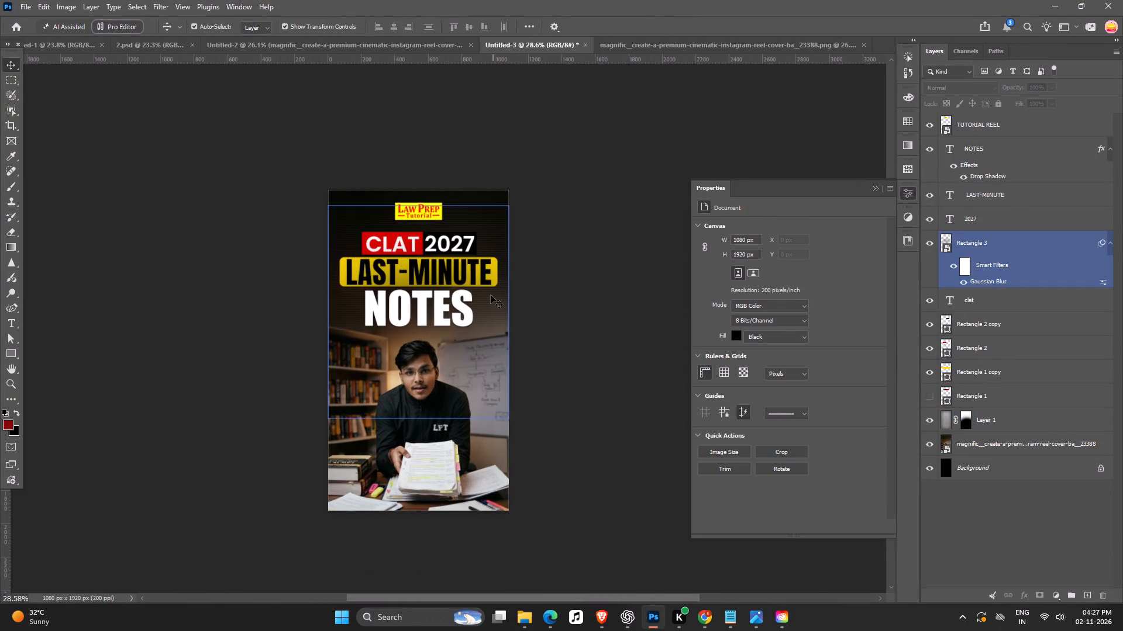
{"action": "left_click", "coordinate": [490, 299]}
{"action": "key", "text": "ctrl+bracketleft"}
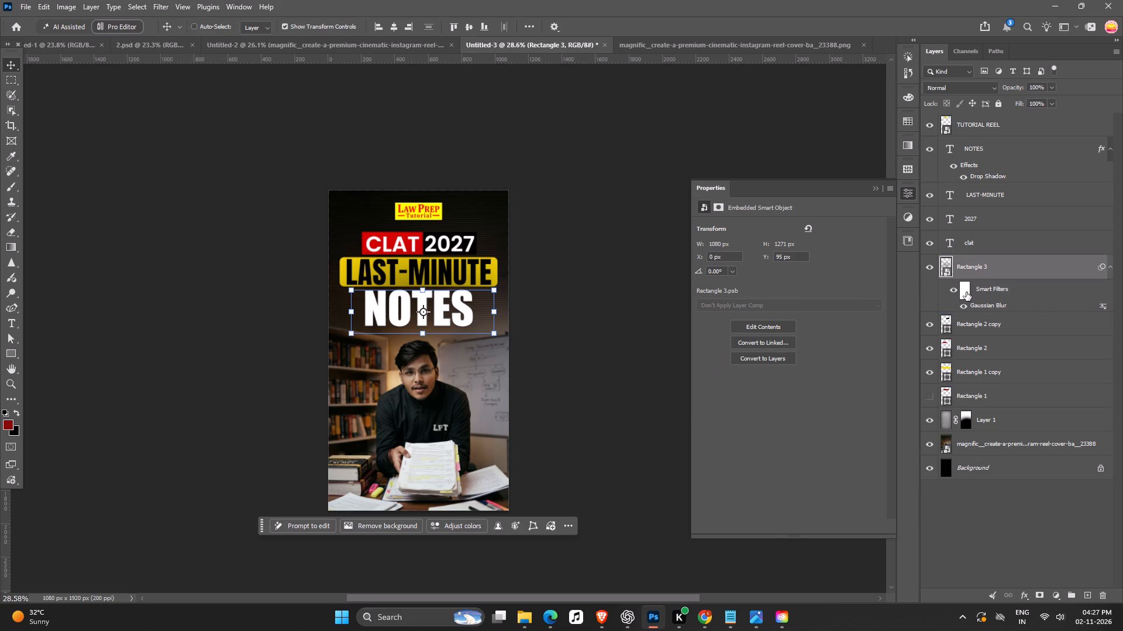
{"action": "key", "text": "ctrl+bracketleft"}
{"action": "key", "text": "ctrl+bracketleft"}
{"action": "key", "text": "ctrl+bracketleft"}
{"action": "key", "text": "ctrl+bracketleft"}
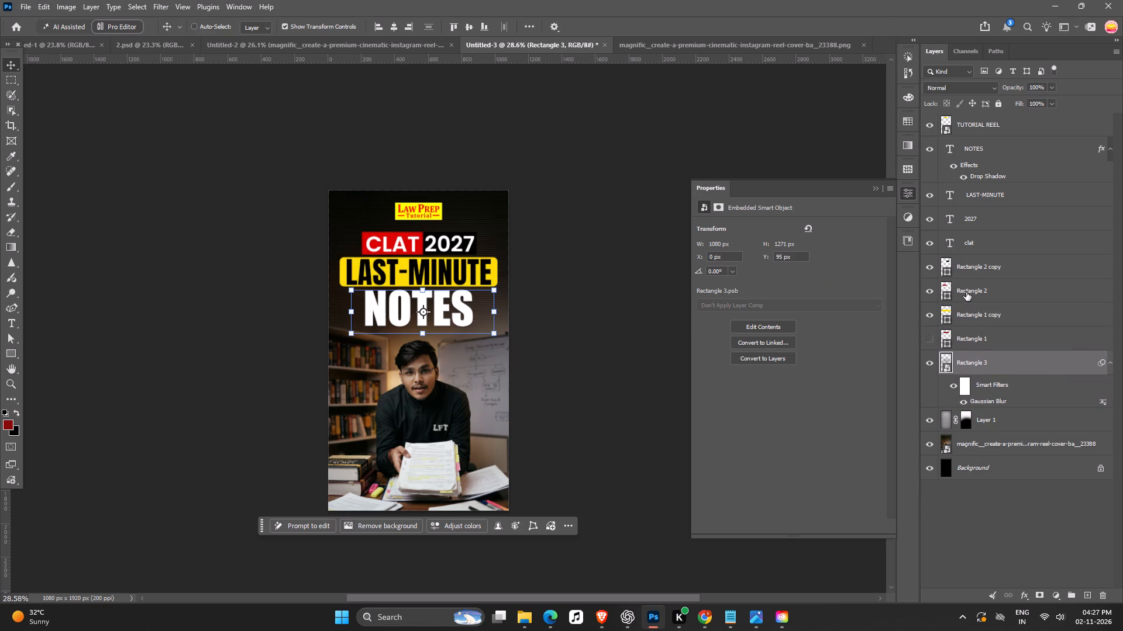
Examine the whole cover and the title block's spacing at different zoom levels.
{"action": "left_click", "coordinate": [635, 212]}
{"action": "scroll", "coordinate": [461, 302], "scroll_direction": "up", "scroll_amount": 1, "text": "ctrl"}
{"action": "key", "text": "space"}
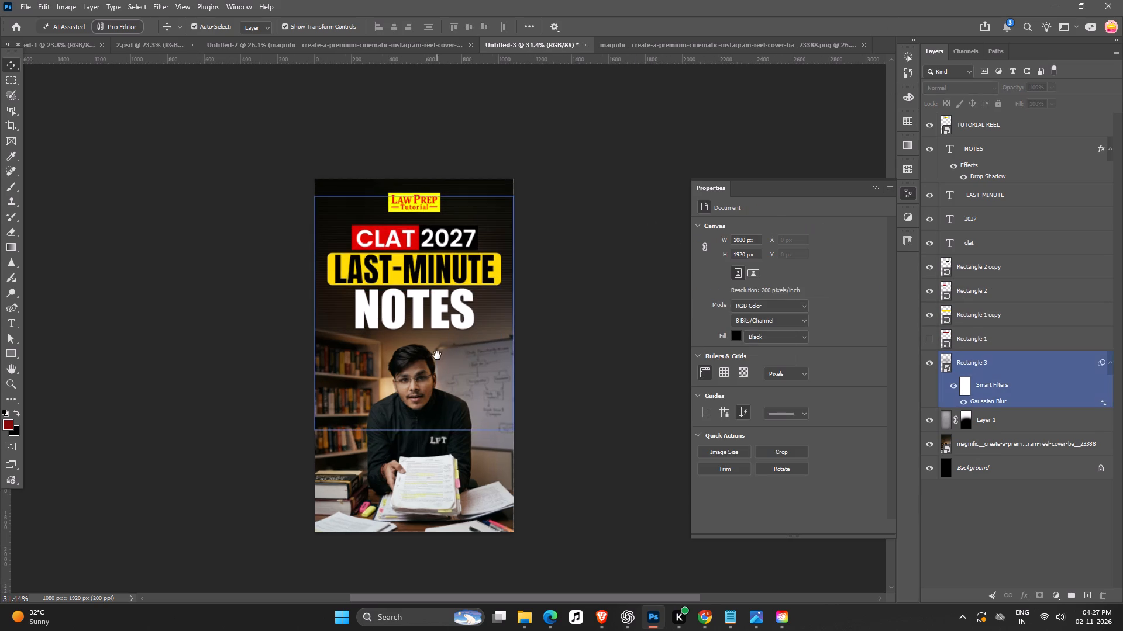
{"action": "left_click_drag", "start_coordinate": [425, 355], "coordinate": [395, 355]}
{"action": "scroll", "coordinate": [385, 325], "scroll_direction": "up", "scroll_amount": 4, "text": "ctrl"}
{"action": "left_click", "coordinate": [390, 286]}
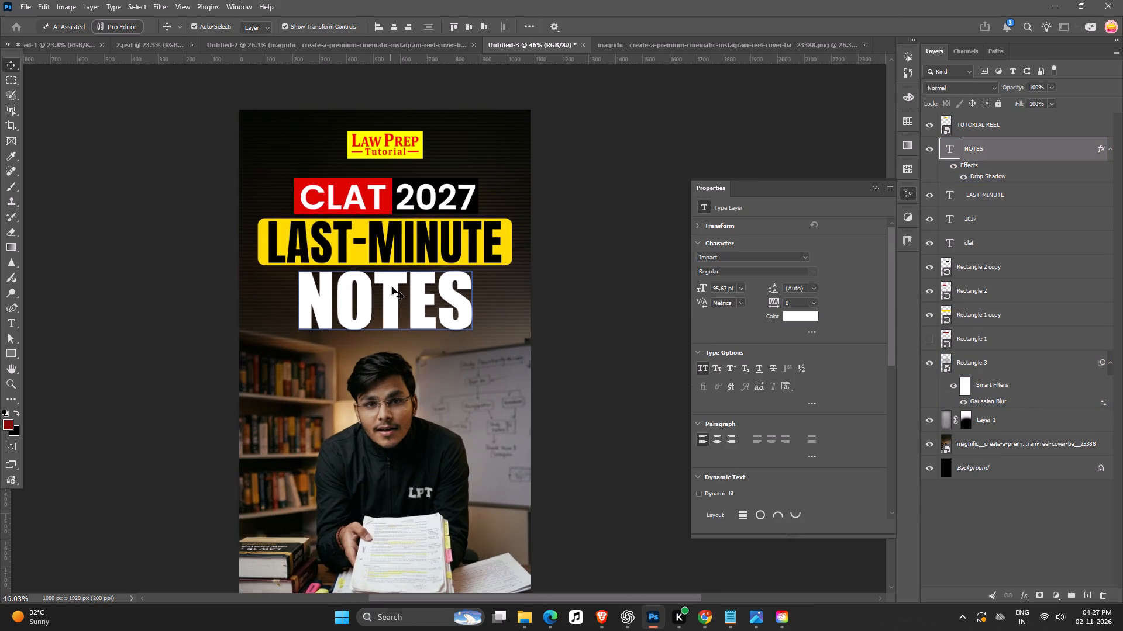
{"action": "left_click", "coordinate": [693, 376]}
{"action": "left_click", "coordinate": [599, 362]}
{"action": "scroll", "coordinate": [598, 360], "scroll_direction": "down", "scroll_amount": 13, "text": "ctrl"}
{"action": "key", "text": "space"}
{"action": "key", "text": "space"}
{"action": "key", "text": "space"}
{"action": "left_click_drag", "start_coordinate": [443, 404], "coordinate": [392, 410]}
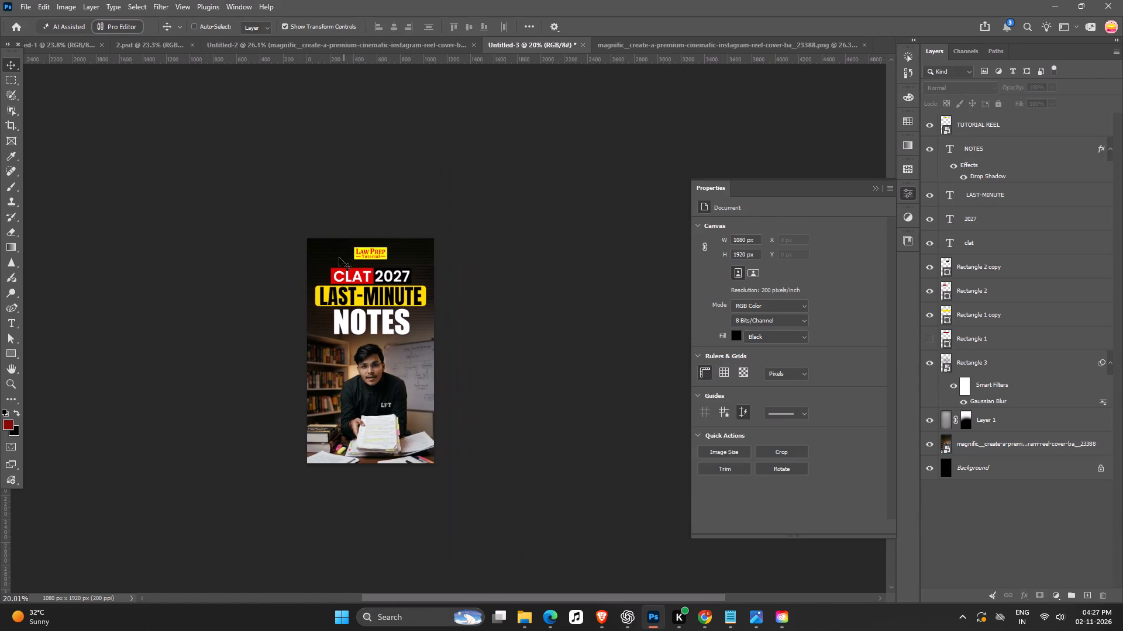
{"action": "scroll", "coordinate": [315, 275], "scroll_direction": "up", "scroll_amount": 5, "text": "ctrl"}
{"action": "key", "text": "space"}
{"action": "left_click_drag", "start_coordinate": [292, 303], "coordinate": [288, 310]}
{"action": "scroll", "coordinate": [390, 285], "scroll_direction": "up", "scroll_amount": 6, "text": "ctrl"}
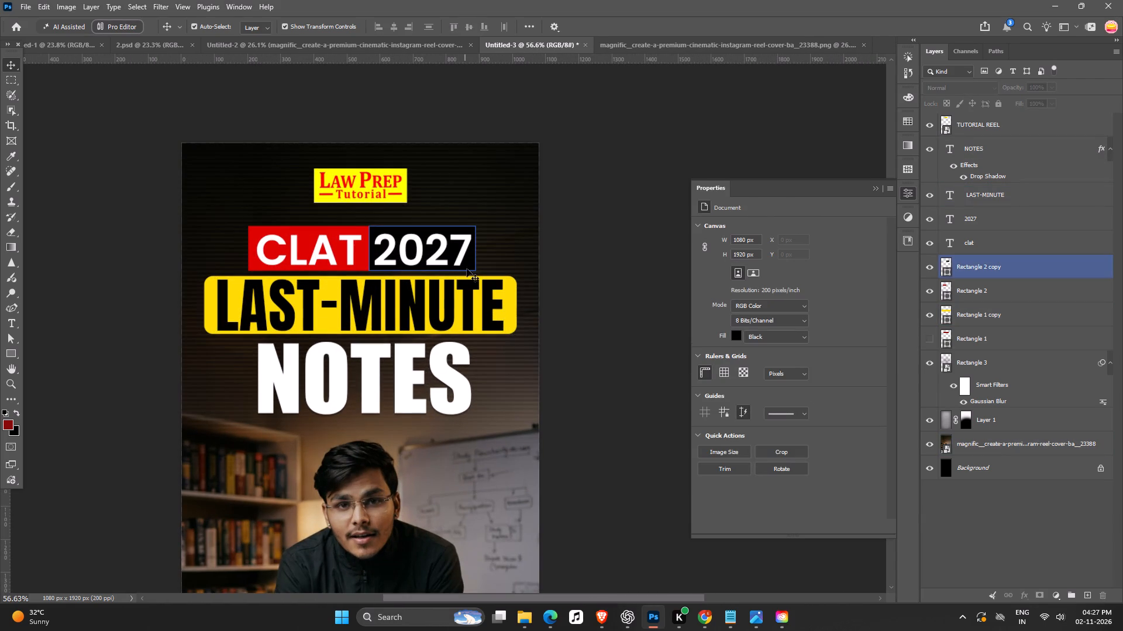
Nudge the CLAT and 2027 texts together with their red and black rectangles slightly upward.
{"action": "left_click", "coordinate": [469, 269]}
{"action": "left_click", "coordinate": [346, 232], "text": "shift"}
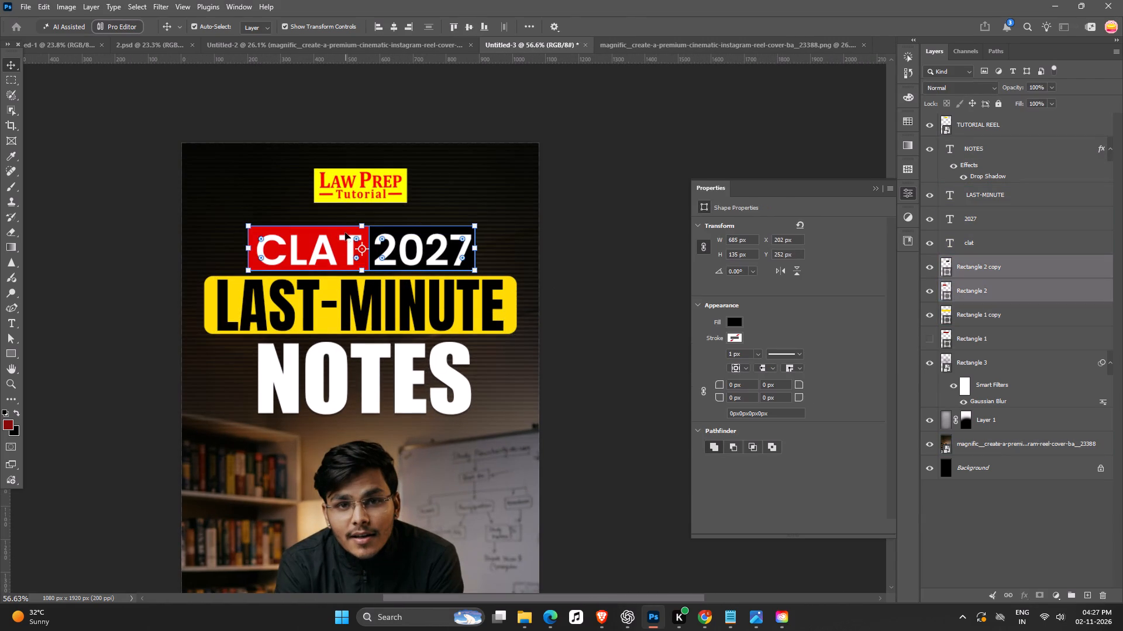
{"action": "left_click", "coordinate": [343, 247], "text": "shift"}
{"action": "left_click", "coordinate": [407, 247], "text": "shift"}
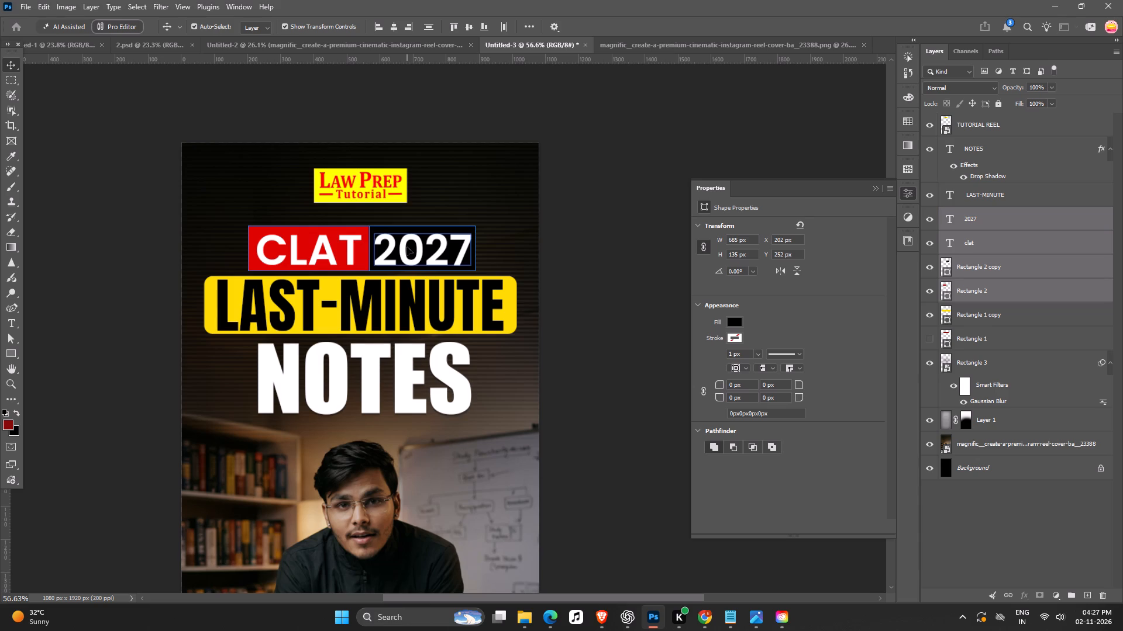
{"action": "key", "text": "shift+Up"}
{"action": "left_click", "coordinate": [626, 284]}
{"action": "scroll", "coordinate": [626, 287], "scroll_direction": "down", "scroll_amount": 9, "text": "ctrl"}
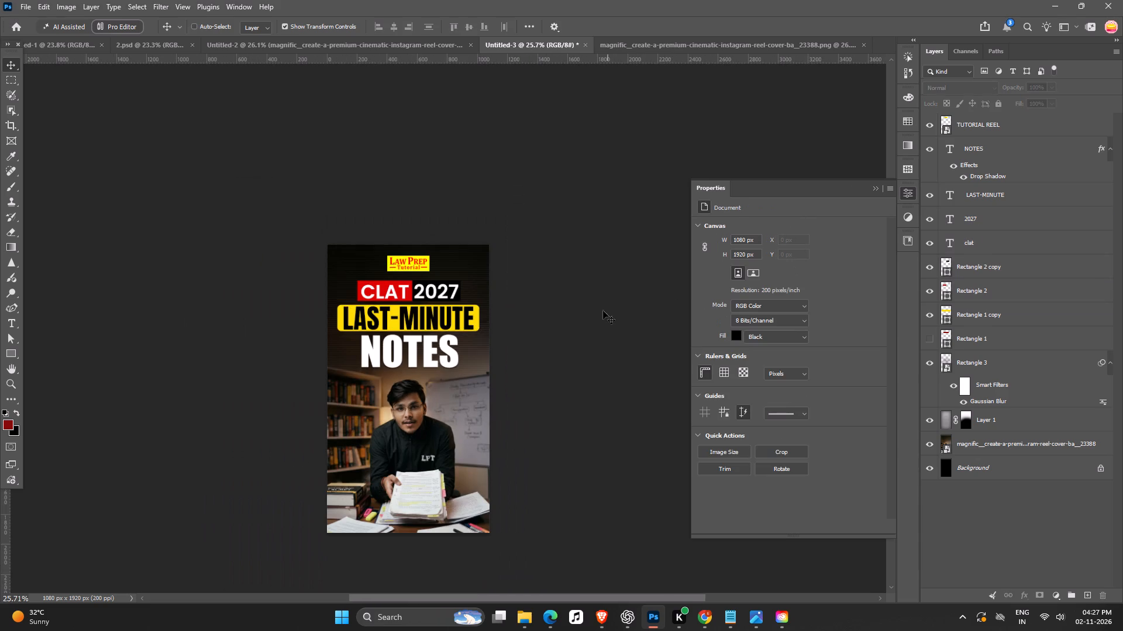
Compare the cover with the line texture, background photo and blurred rectangle each switched off and back on.
{"action": "key", "text": "space"}
{"action": "key", "text": "space"}
{"action": "key", "text": "space"}
{"action": "key", "text": "space"}
{"action": "key", "text": "space"}
{"action": "key", "text": "space"}
{"action": "key", "text": "space"}
{"action": "key", "text": "space"}
{"action": "left_click_drag", "start_coordinate": [559, 325], "coordinate": [473, 287]}
{"action": "scroll", "coordinate": [267, 389], "scroll_direction": "up", "scroll_amount": 4, "text": "ctrl"}
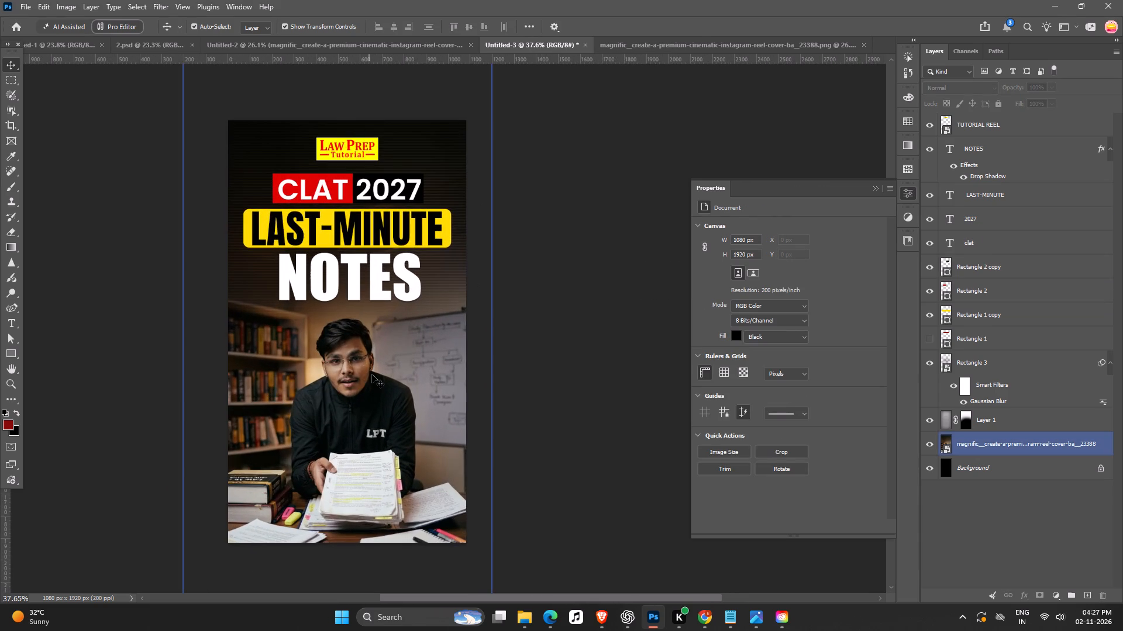
{"action": "left_click", "coordinate": [372, 375]}
{"action": "left_click", "coordinate": [932, 415]}
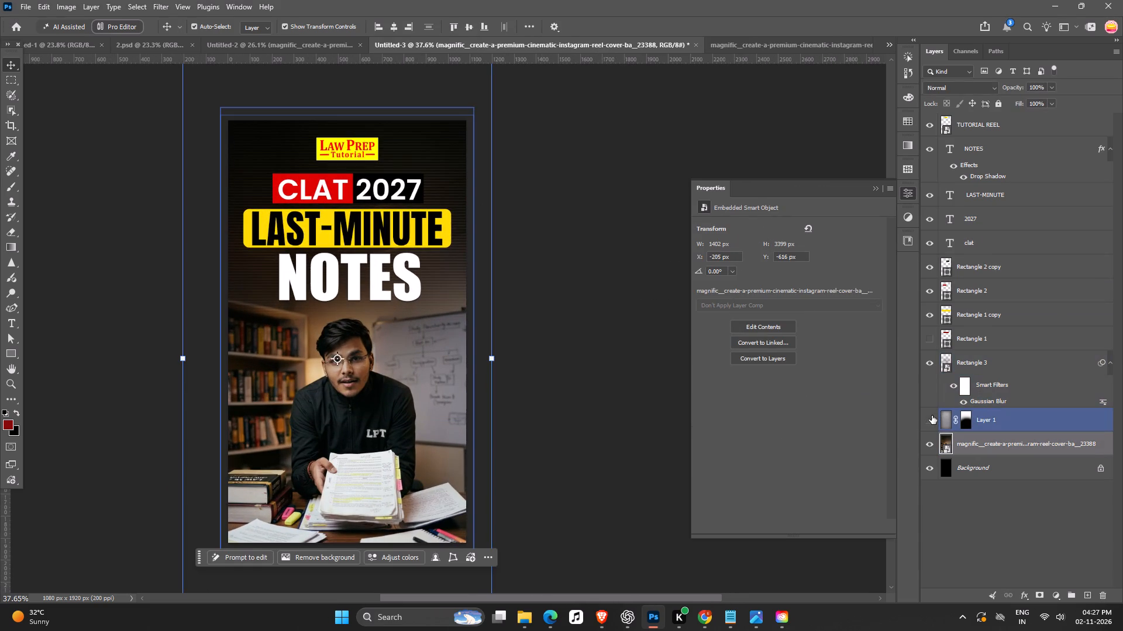
{"action": "left_click", "coordinate": [932, 415]}
{"action": "left_click", "coordinate": [926, 442]}
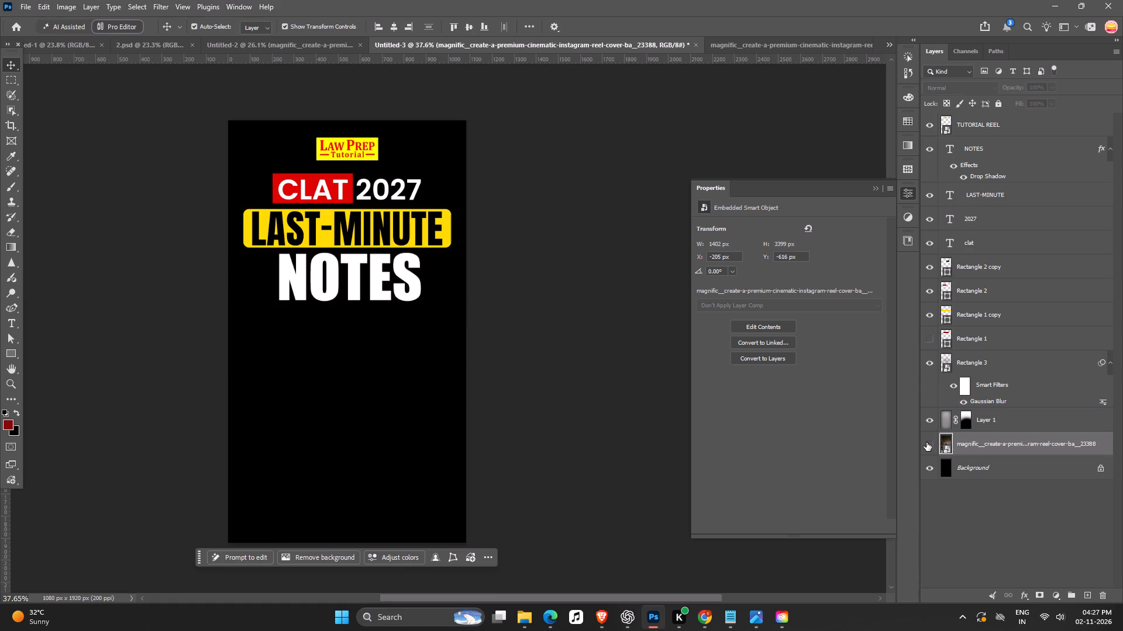
{"action": "left_click", "coordinate": [926, 442]}
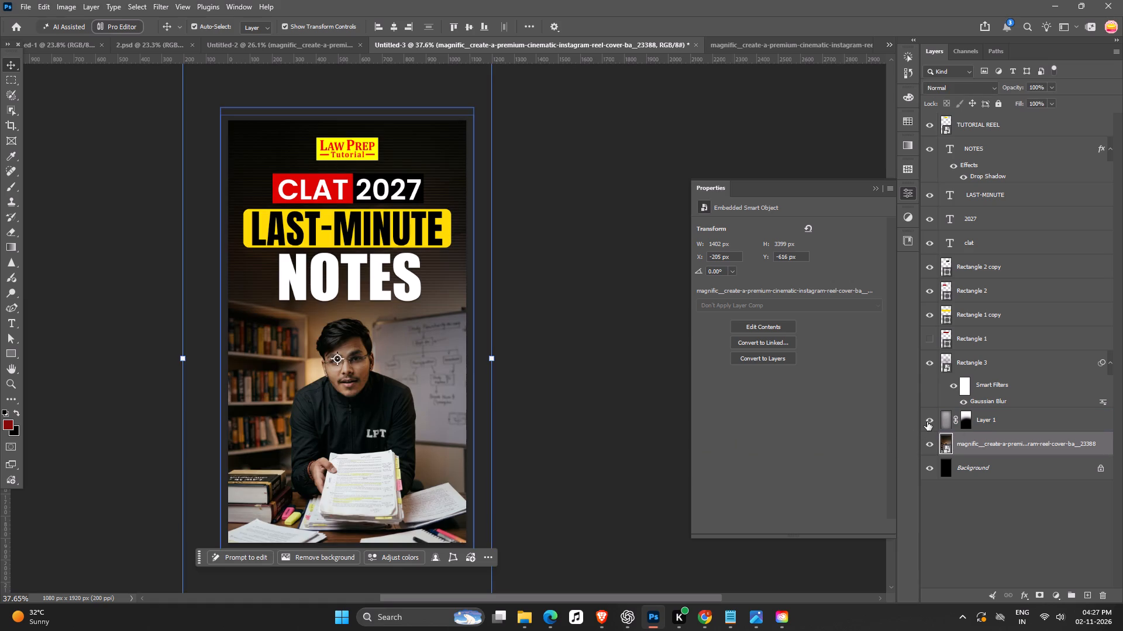
{"action": "left_click", "coordinate": [927, 422]}
{"action": "left_click", "coordinate": [932, 419]}
{"action": "left_click", "coordinate": [926, 369]}
{"action": "left_click", "coordinate": [926, 369]}
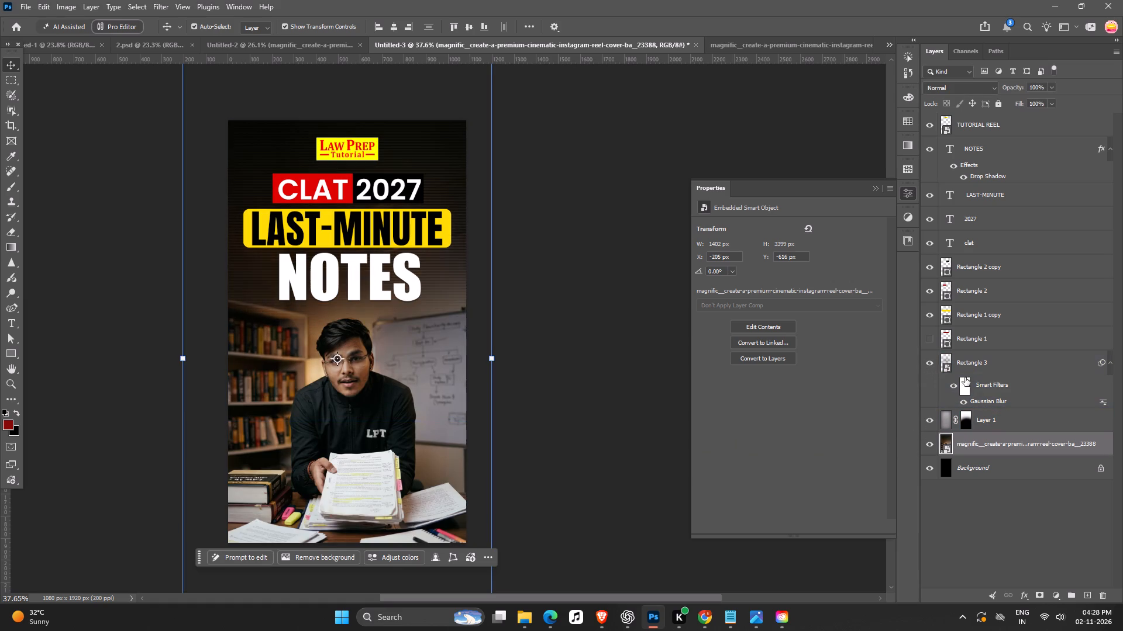
Add a layer mask to the blurred rectangle and paint it black with a large soft brush over the man and lower area.
{"action": "left_click", "coordinate": [1002, 362]}
{"action": "left_click", "coordinate": [1042, 599]}
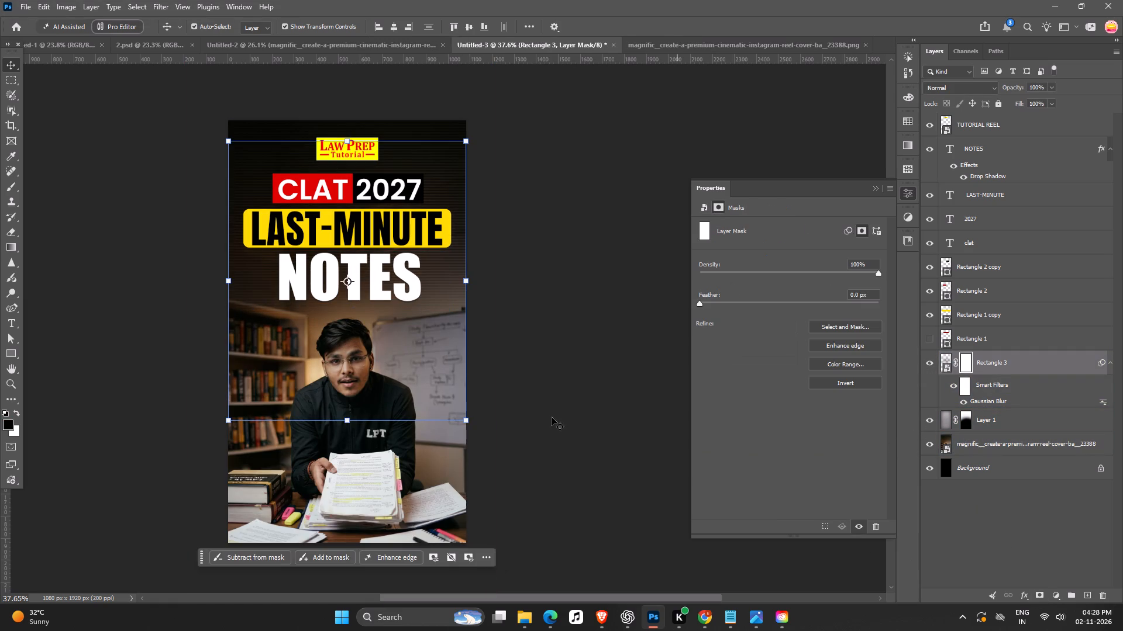
{"action": "key", "text": "b"}
{"action": "key", "text": "p"}
{"action": "key", "text": "p"}
{"action": "key", "text": "p"}
{"action": "key", "text": "p"}
{"action": "key", "text": "p"}
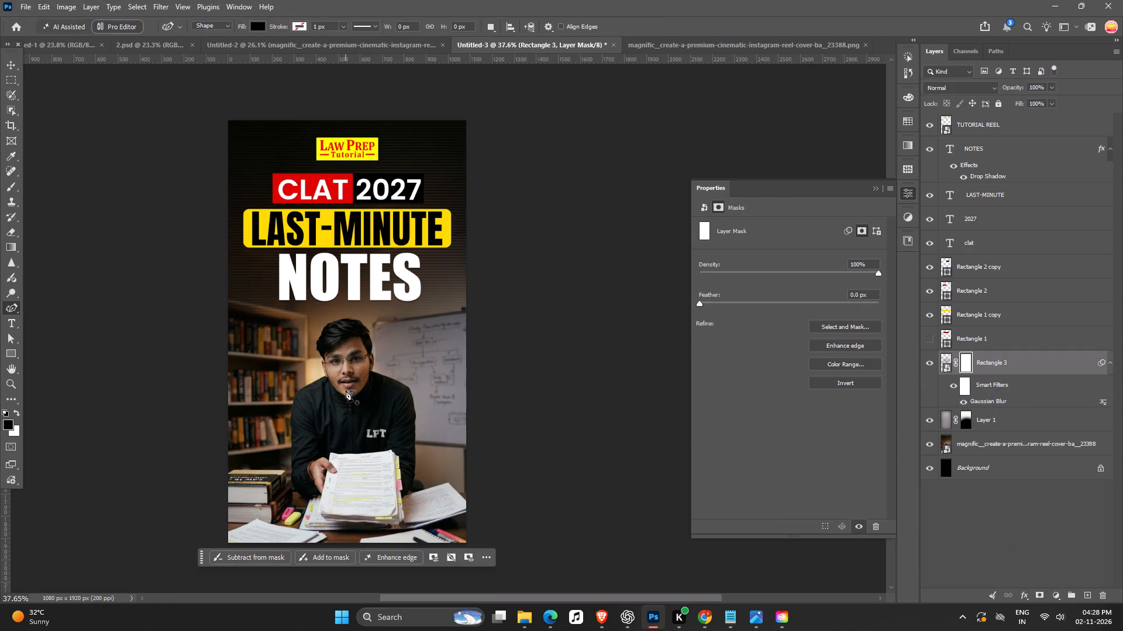
{"action": "key", "text": "b"}
{"action": "left_click", "coordinate": [350, 389]}
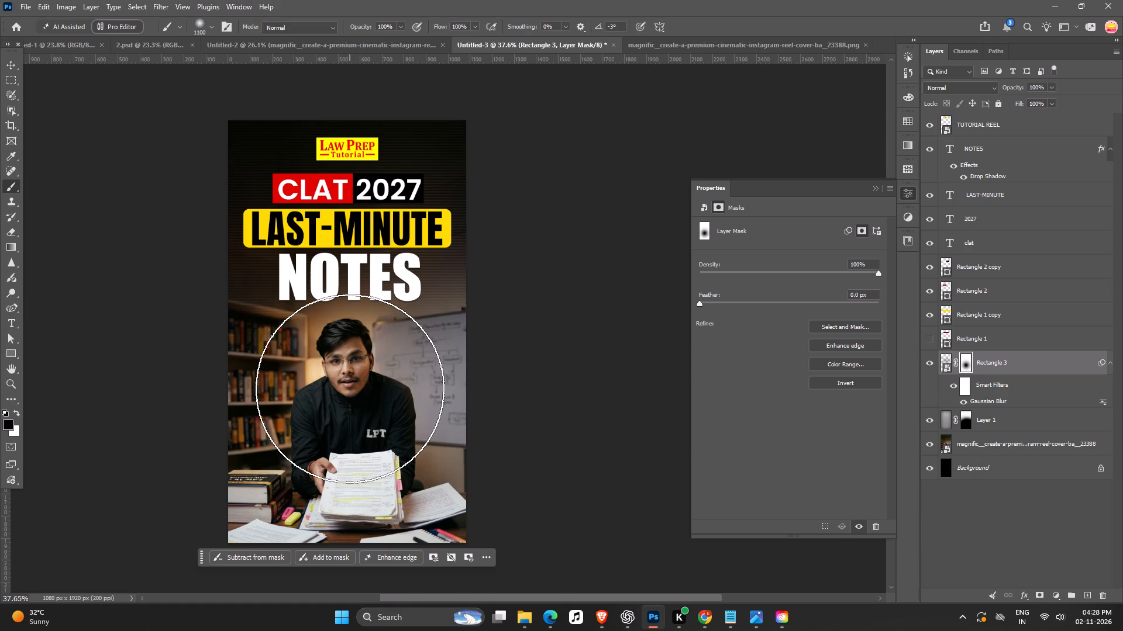
{"action": "left_click", "coordinate": [350, 389]}
{"action": "left_click", "coordinate": [341, 403]}
{"action": "left_click_drag", "start_coordinate": [341, 404], "coordinate": [424, 436]}
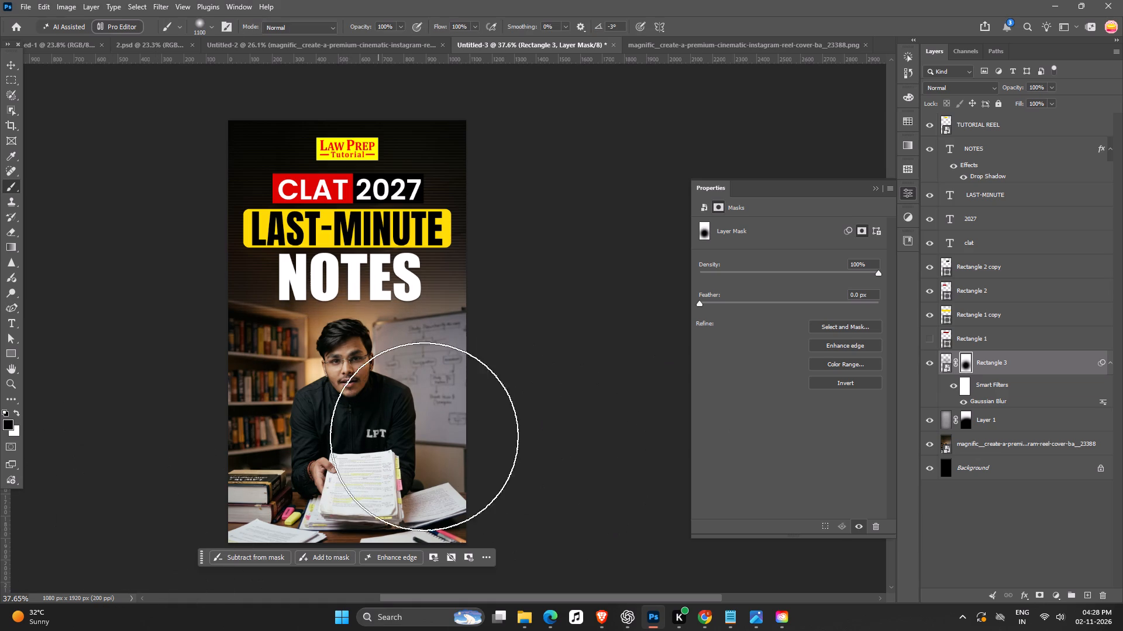
{"action": "left_click_drag", "start_coordinate": [424, 436], "coordinate": [481, 493]}
Select the man with his papers in the background photo and copy the selection to its own layer.
{"action": "left_click", "coordinate": [990, 448]}
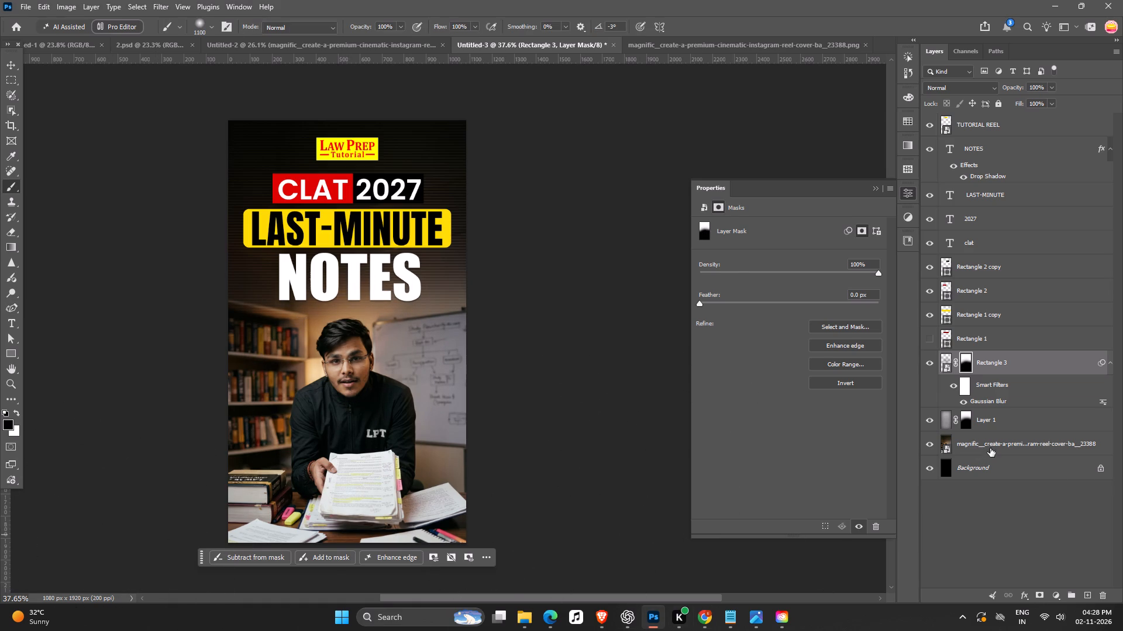
{"action": "left_click", "coordinate": [435, 561]}
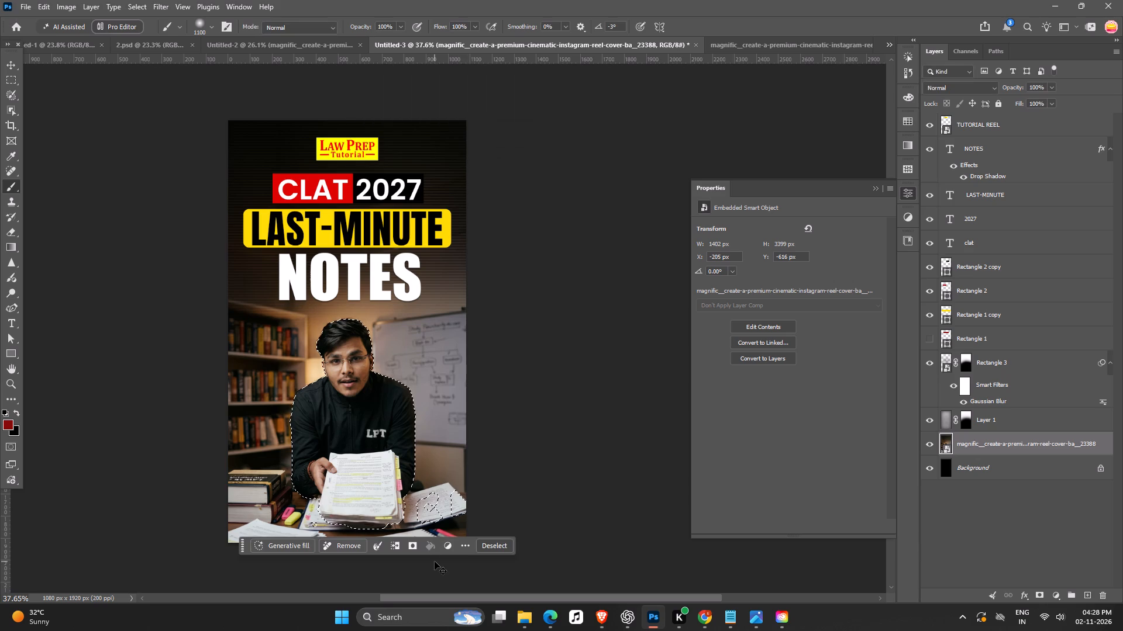
{"action": "key", "text": "ctrl+j"}
Paint a dark red glow on a new layer with a 1700 px soft brush and place it directly beneath the man's cutout.
{"action": "left_click", "coordinate": [1086, 597]}
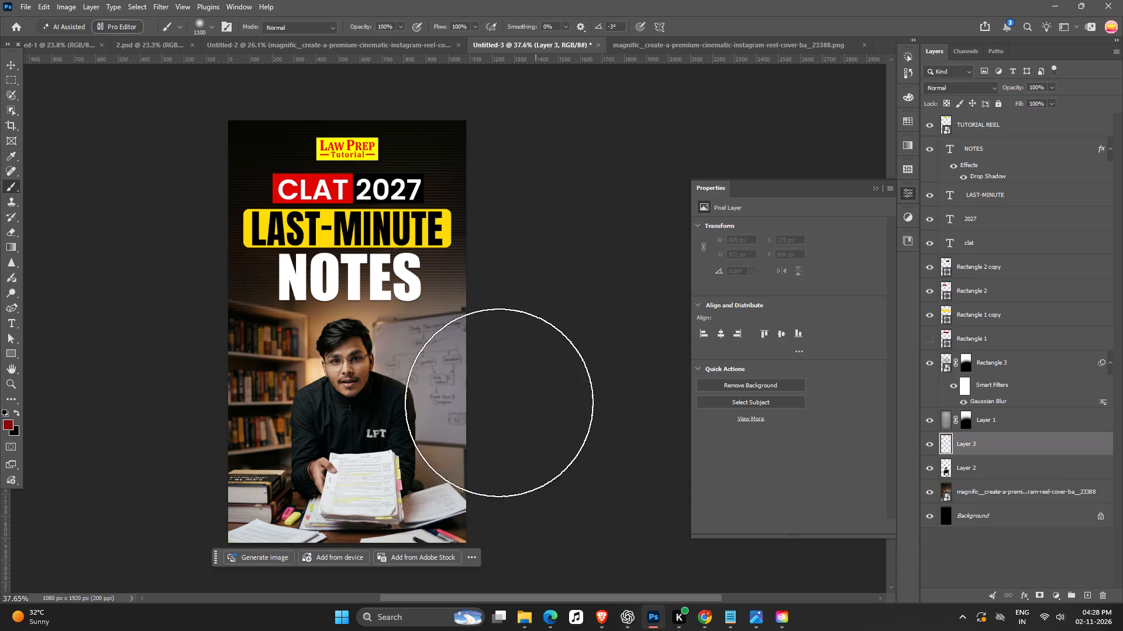
{"action": "key", "text": "b"}
{"action": "key", "text": "bracketright"}
{"action": "key", "text": "bracketright"}
{"action": "key", "text": "bracketright"}
{"action": "key", "text": "bracketright"}
{"action": "key", "text": "bracketright"}
{"action": "key", "text": "bracketright"}
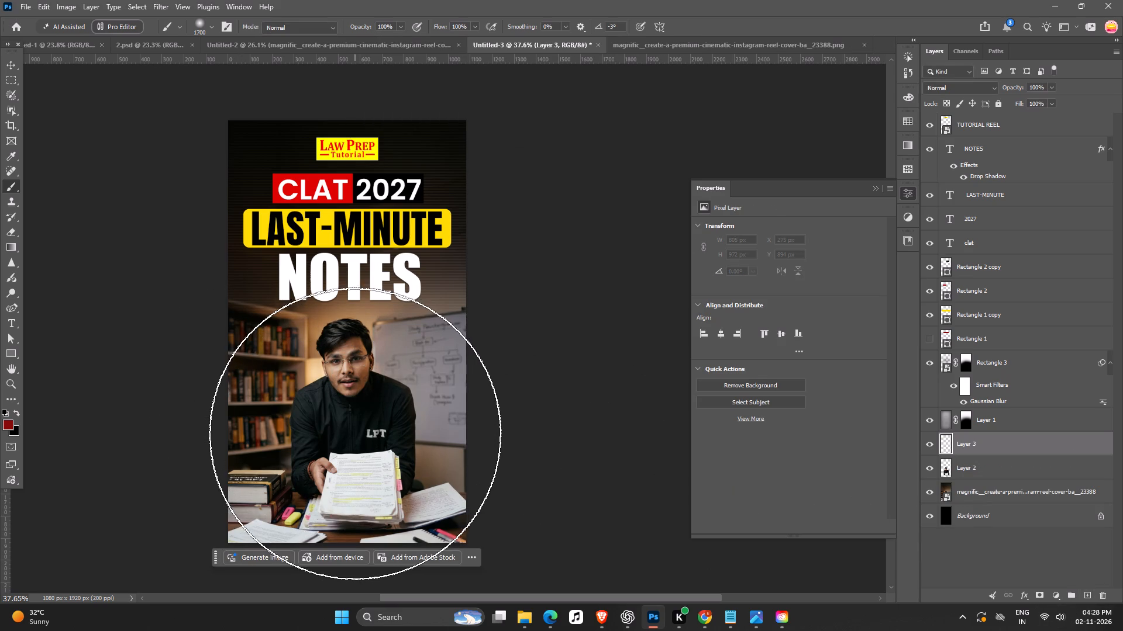
{"action": "left_click", "coordinate": [356, 438]}
{"action": "key", "text": "ctrl+bracketleft"}
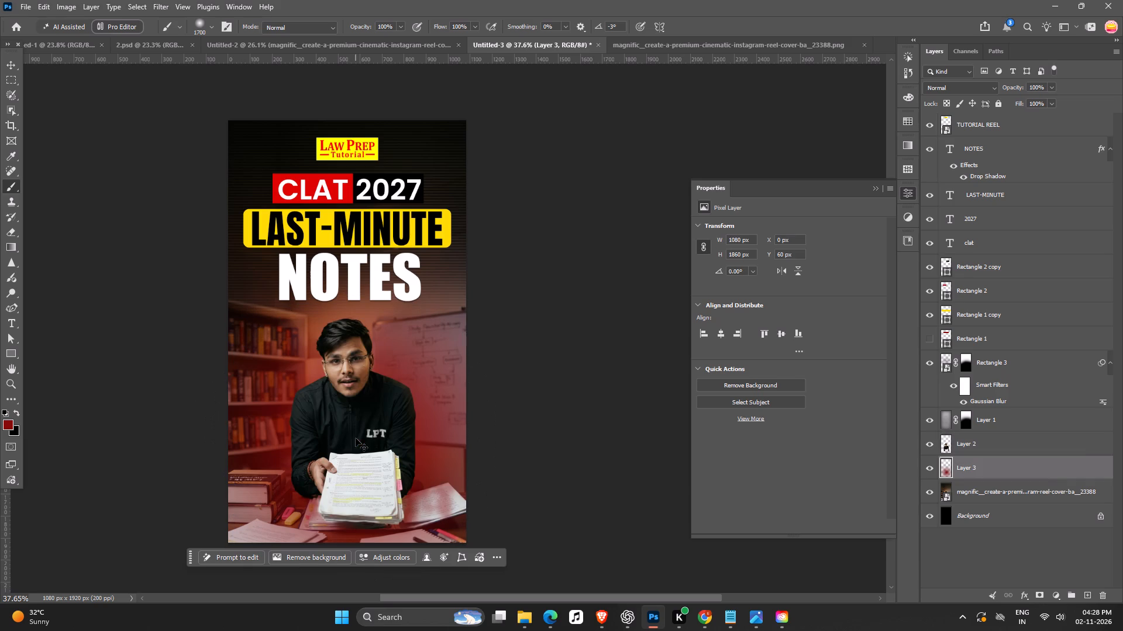
Set the red glow layer's blend mode to Subtract.
{"action": "left_click", "coordinate": [981, 88]}
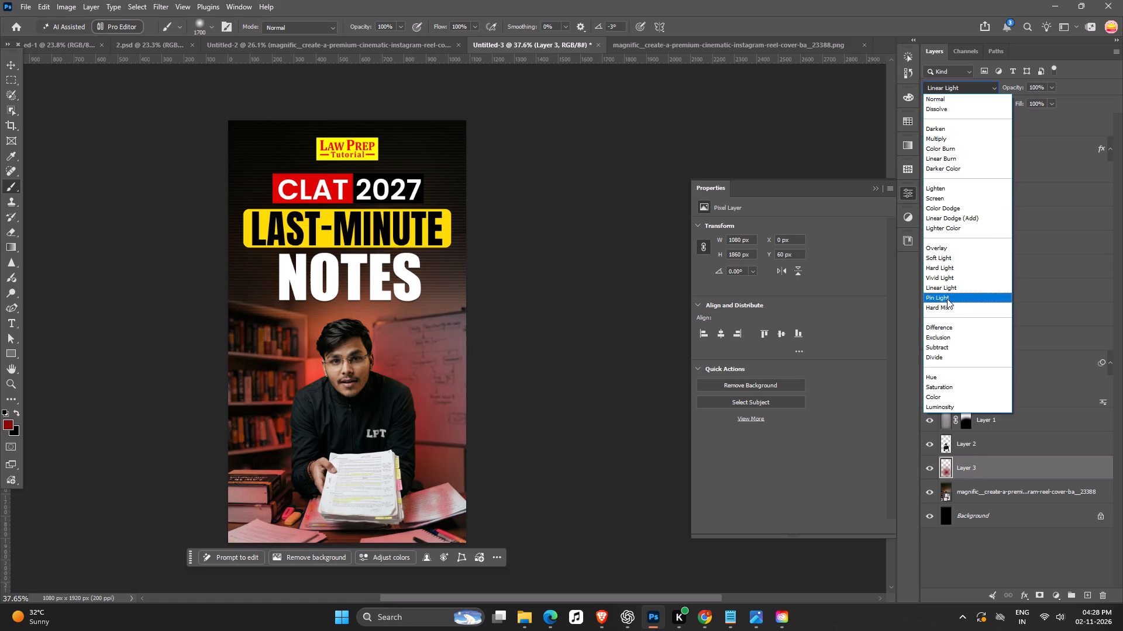
{"action": "left_click", "coordinate": [942, 346]}
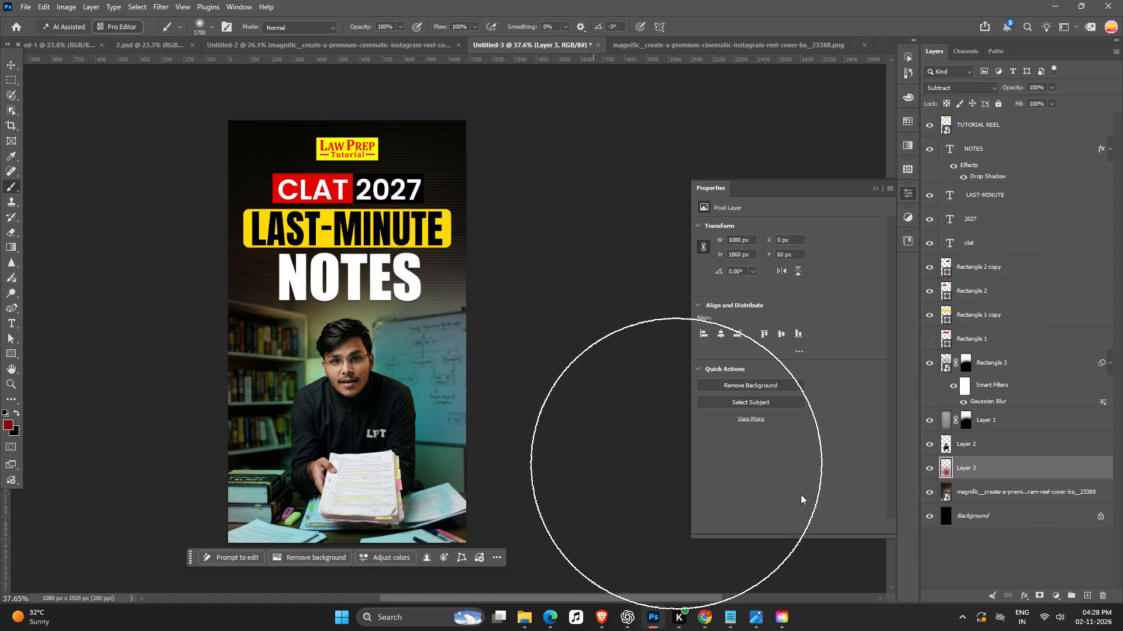
Hide the Law Prep Tutorial logo and stamp all visible layers into a new layer above the NOTES text.
{"action": "left_click", "coordinate": [1006, 164]}
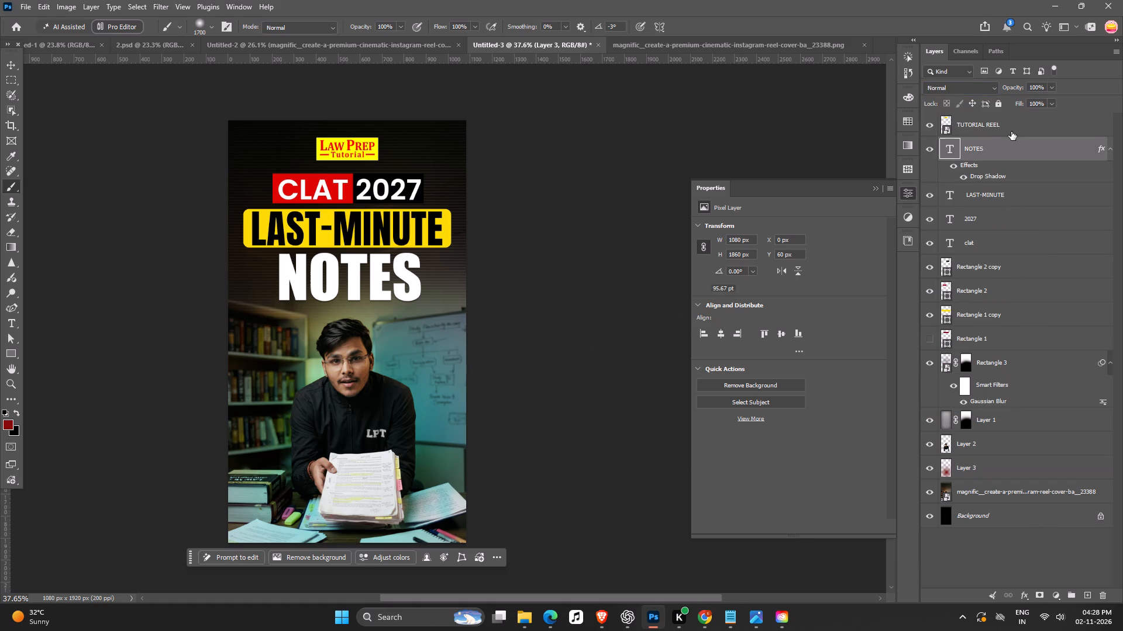
{"action": "left_click", "coordinate": [1011, 131]}
{"action": "left_click", "coordinate": [1010, 151]}
{"action": "left_click", "coordinate": [925, 130]}
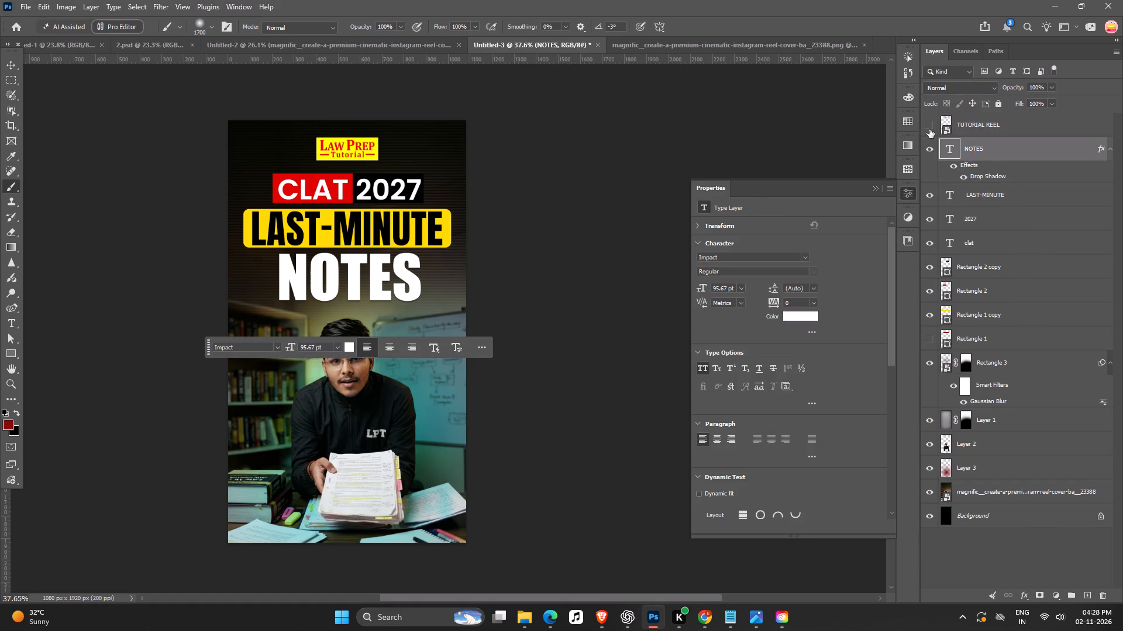
{"action": "key", "text": "ctrl+alt+shift+e"}
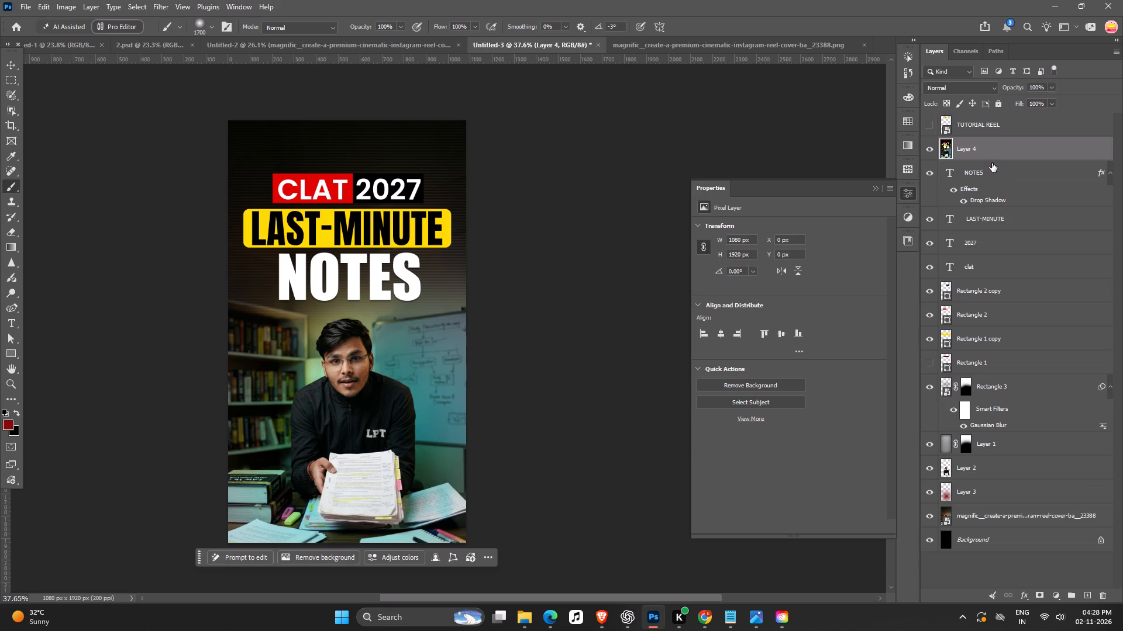
Open the stamped layer in the Camera Raw filter and set vignette -18, contrast +11 and exposure +0.05.
{"action": "key", "text": "ctrl+shift+a"}
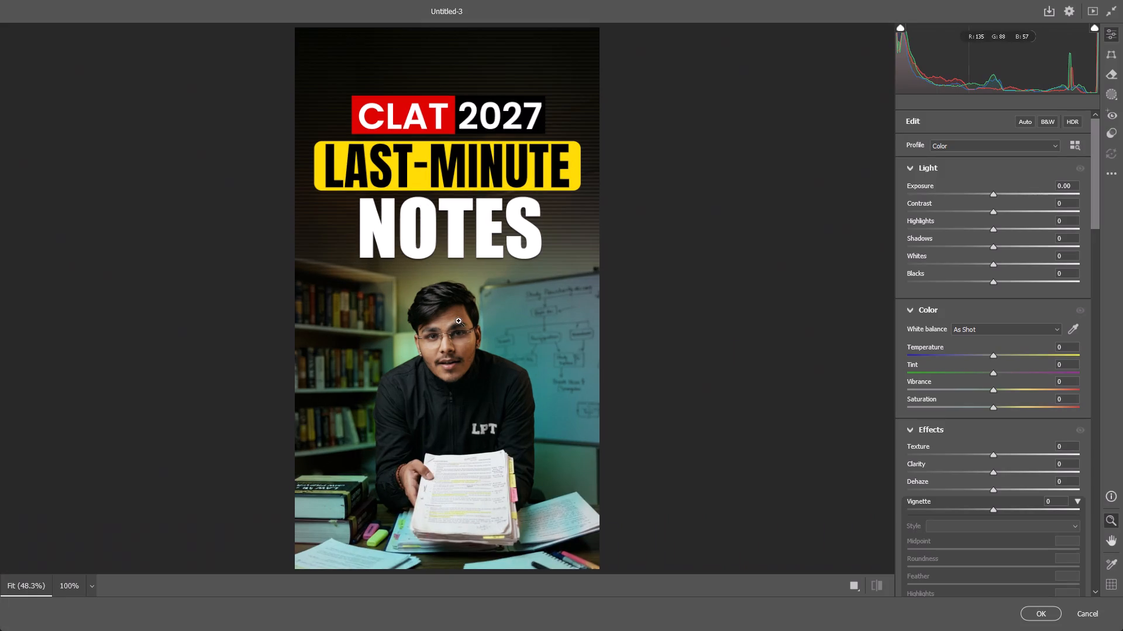
{"action": "scroll", "coordinate": [480, 331], "scroll_direction": "down", "scroll_amount": 9, "text": "ctrl"}
{"action": "key", "text": "space"}
{"action": "key", "text": "space"}
{"action": "key", "text": "space"}
{"action": "key", "text": "space"}
{"action": "left_click_drag", "start_coordinate": [484, 370], "coordinate": [438, 372]}
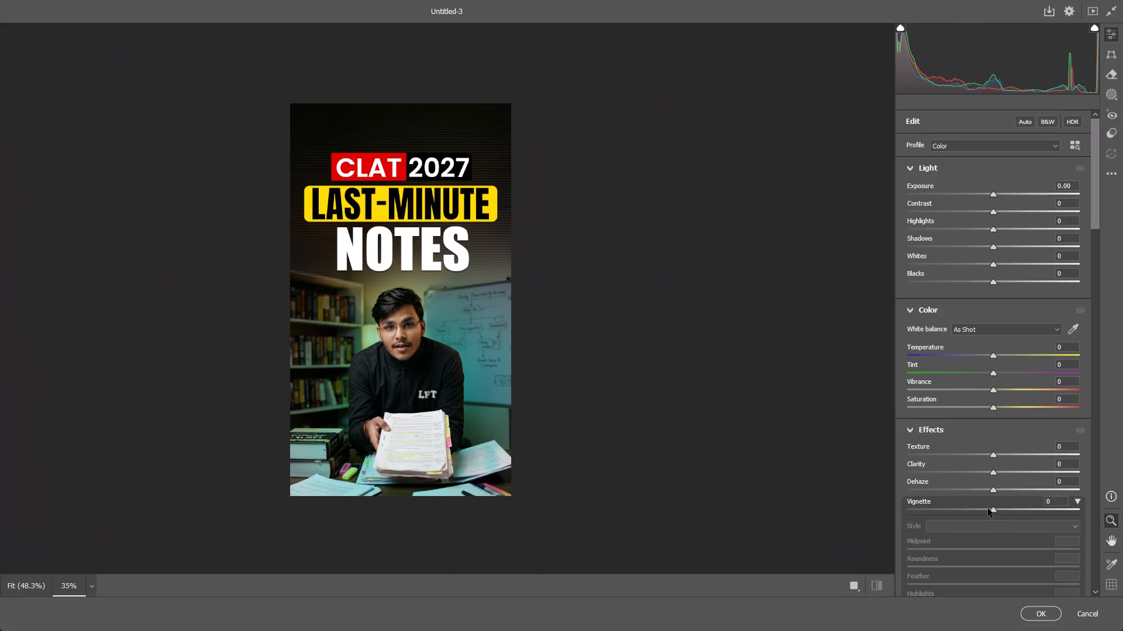
{"action": "left_click_drag", "start_coordinate": [993, 507], "coordinate": [977, 514]}
{"action": "left_click_drag", "start_coordinate": [995, 210], "coordinate": [1029, 209]}
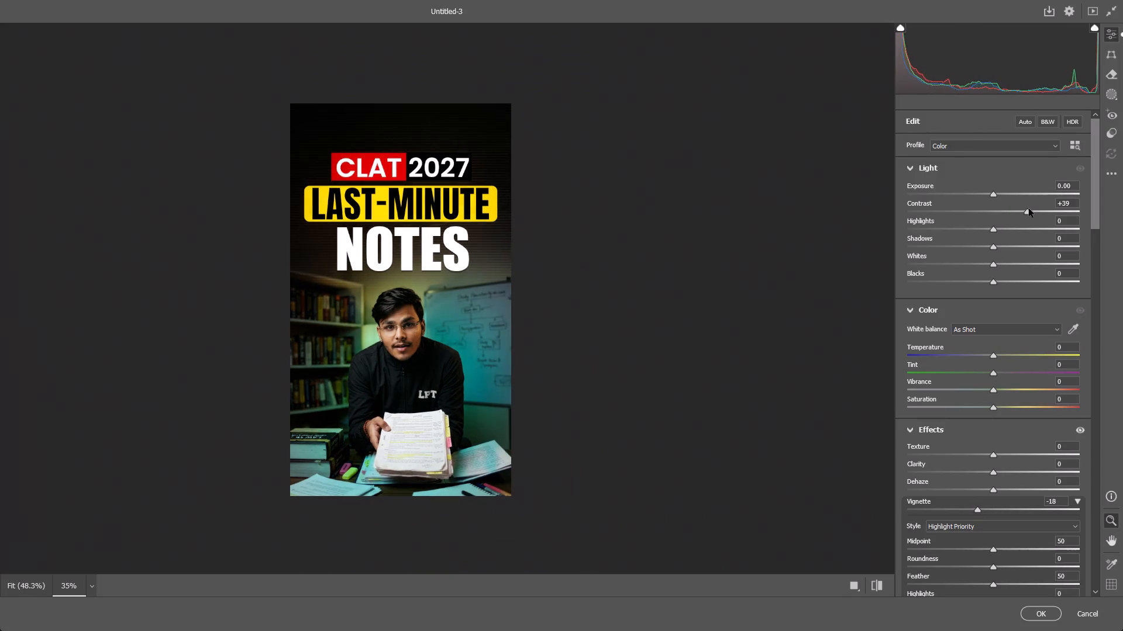
{"action": "left_click_drag", "start_coordinate": [1029, 209], "coordinate": [1004, 210]}
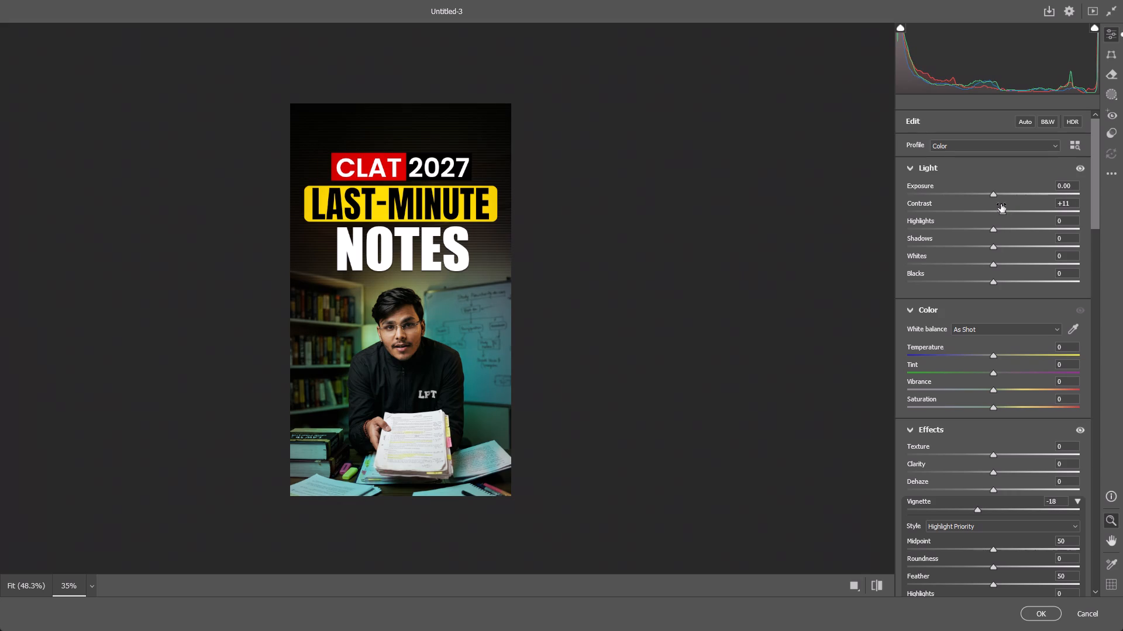
{"action": "left_click", "coordinate": [991, 194]}
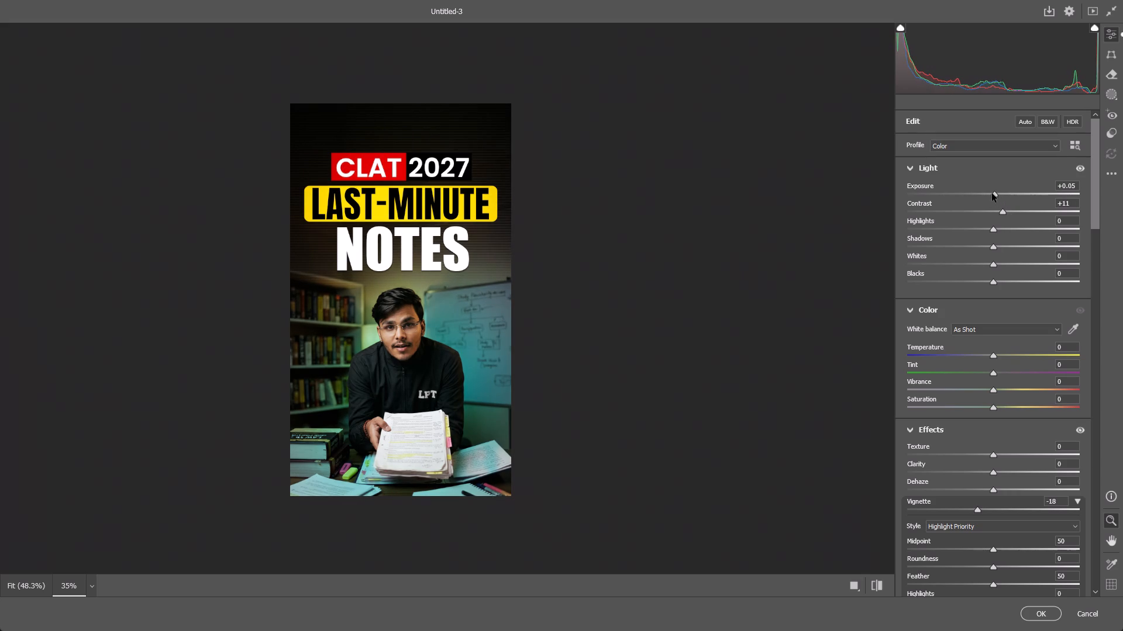
Set texture to +7, vignette midpoint 66, roundness +10 and feather 53, and add grain of about 20.
{"action": "left_click_drag", "start_coordinate": [995, 453], "coordinate": [1015, 445]}
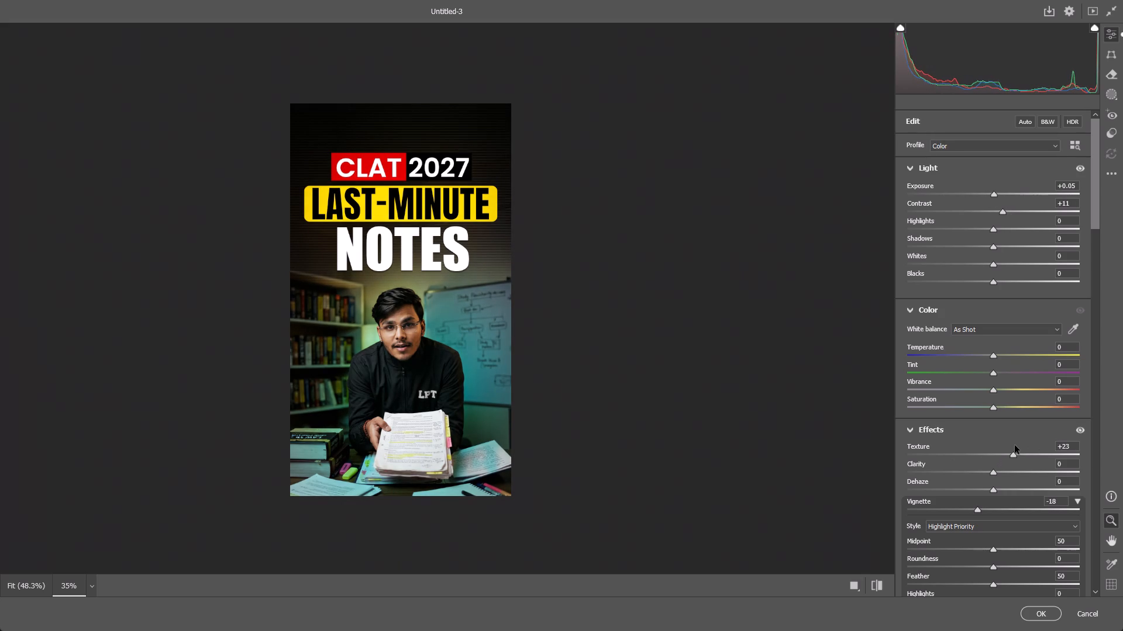
{"action": "left_click_drag", "start_coordinate": [1015, 445], "coordinate": [1001, 448]}
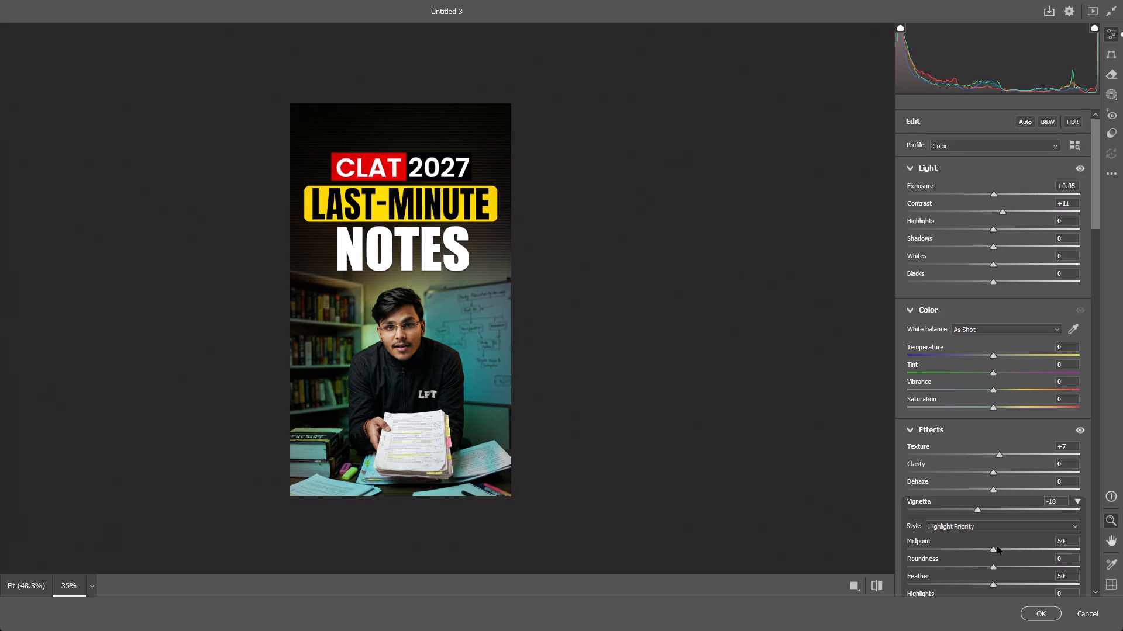
{"action": "left_click_drag", "start_coordinate": [997, 546], "coordinate": [1021, 536]}
{"action": "left_click_drag", "start_coordinate": [995, 564], "coordinate": [1009, 562]}
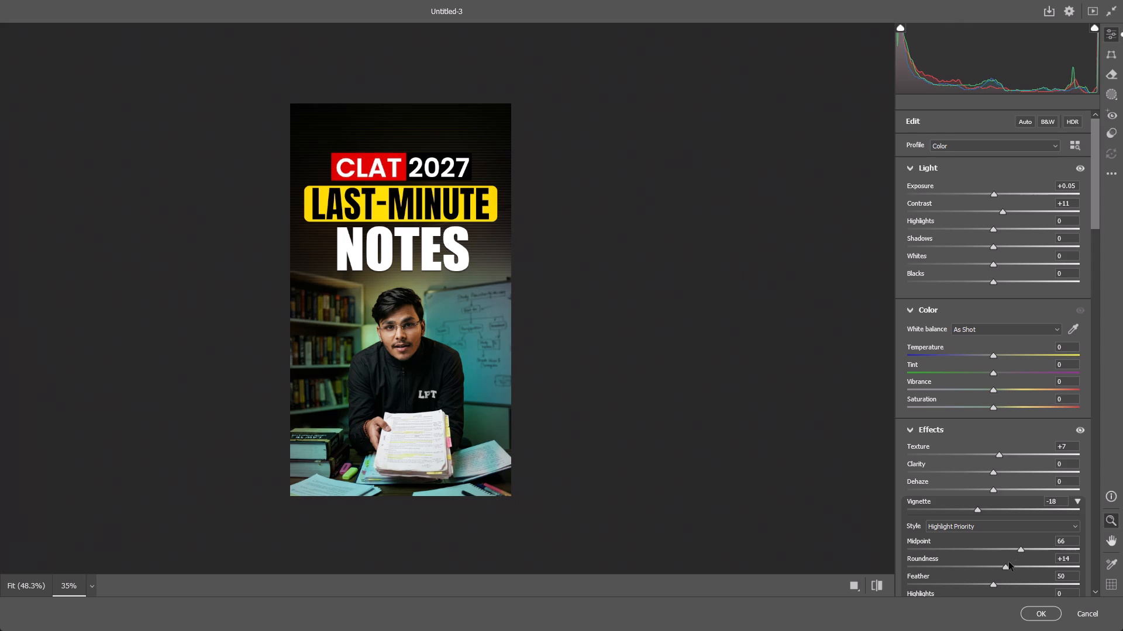
{"action": "left_click_drag", "start_coordinate": [1009, 562], "coordinate": [1004, 560]}
{"action": "left_click_drag", "start_coordinate": [994, 587], "coordinate": [1000, 583]}
{"action": "scroll", "coordinate": [984, 487], "scroll_direction": "down", "scroll_amount": 5}
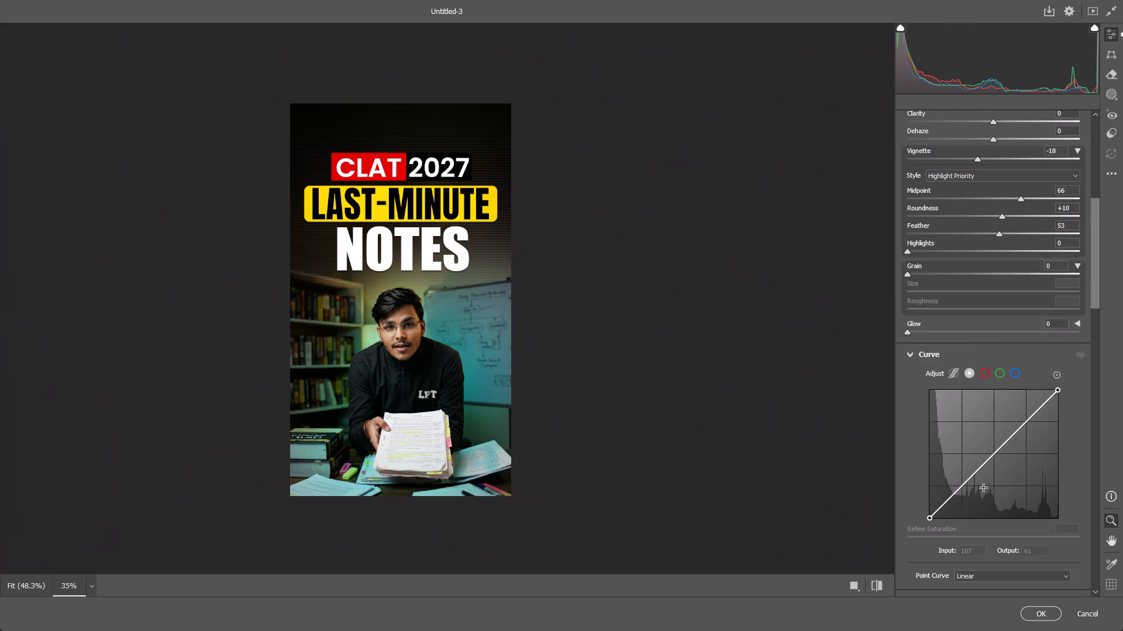
{"action": "left_click_drag", "start_coordinate": [908, 272], "coordinate": [938, 272]}
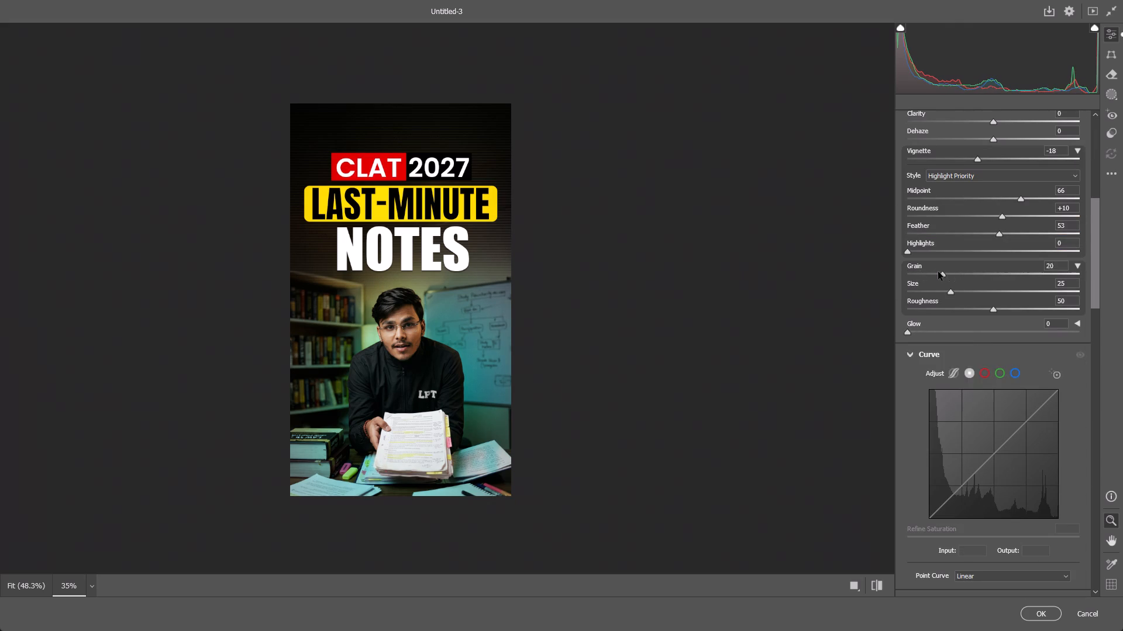
{"action": "left_click_drag", "start_coordinate": [938, 272], "coordinate": [937, 272]}
Raise colour mixer saturation to +21 for reds and +22 for oranges, boost the yellows, and apply the Camera Raw adjustments.
{"action": "scroll", "coordinate": [1042, 376], "scroll_direction": "down", "scroll_amount": 5}
{"action": "left_click_drag", "start_coordinate": [993, 336], "coordinate": [1011, 334]}
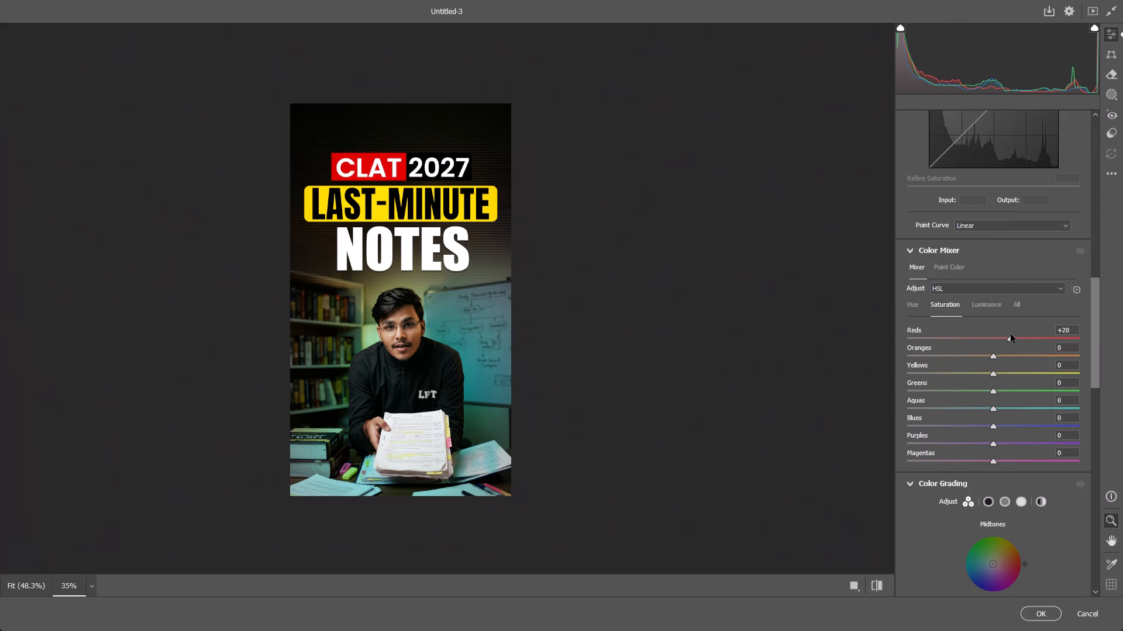
{"action": "left_click_drag", "start_coordinate": [1011, 334], "coordinate": [1011, 334]}
{"action": "left_click_drag", "start_coordinate": [990, 359], "coordinate": [1010, 352]}
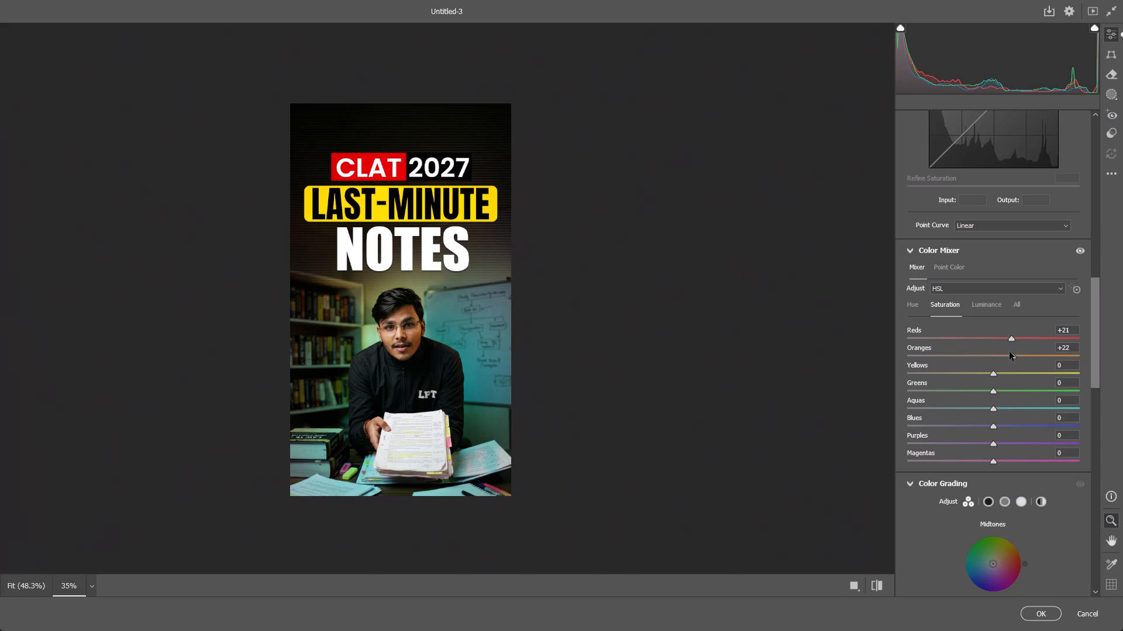
{"action": "left_click_drag", "start_coordinate": [1010, 352], "coordinate": [1009, 352]}
{"action": "left_click_drag", "start_coordinate": [994, 373], "coordinate": [988, 373]}
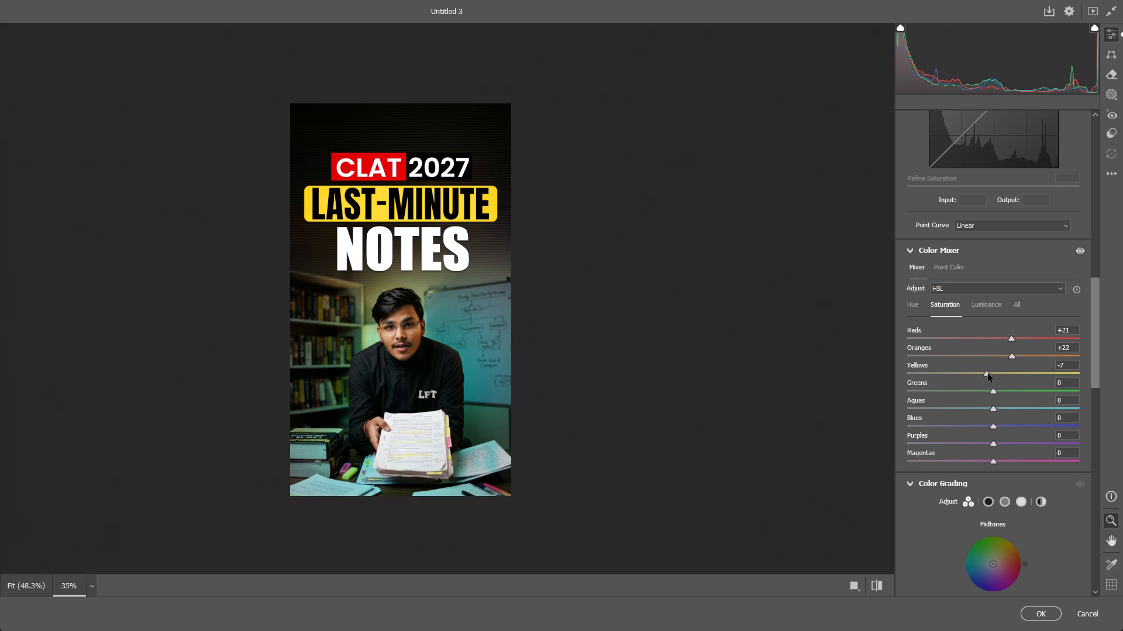
{"action": "left_click_drag", "start_coordinate": [988, 373], "coordinate": [987, 375]}
{"action": "left_click_drag", "start_coordinate": [986, 372], "coordinate": [1011, 369]}
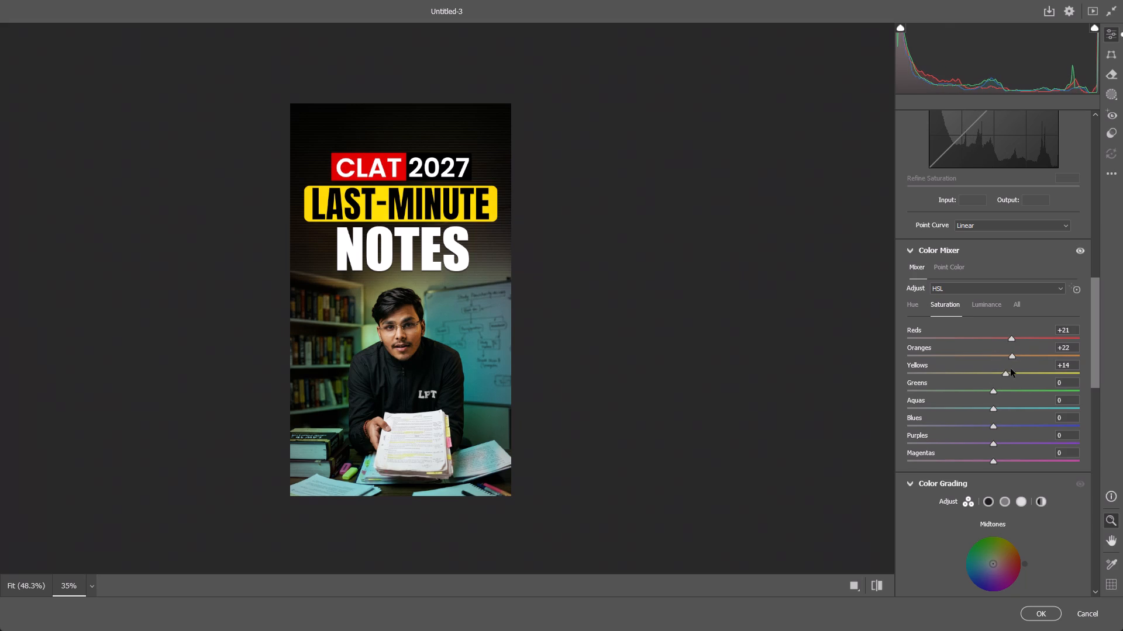
{"action": "left_click_drag", "start_coordinate": [1011, 369], "coordinate": [1017, 367]}
{"action": "key", "text": "Return"}
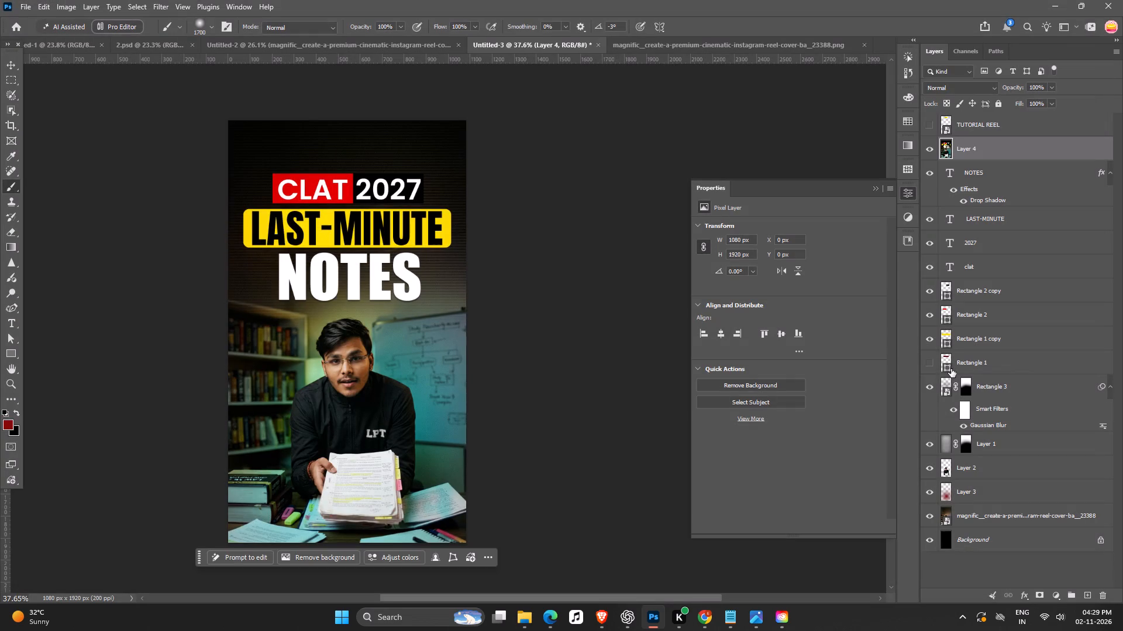
Show the Law Prep Tutorial logo again and stamp all visible layers into a new layer at the top of the stack.
{"action": "left_click", "coordinate": [927, 122]}
{"action": "left_click", "coordinate": [1000, 126]}
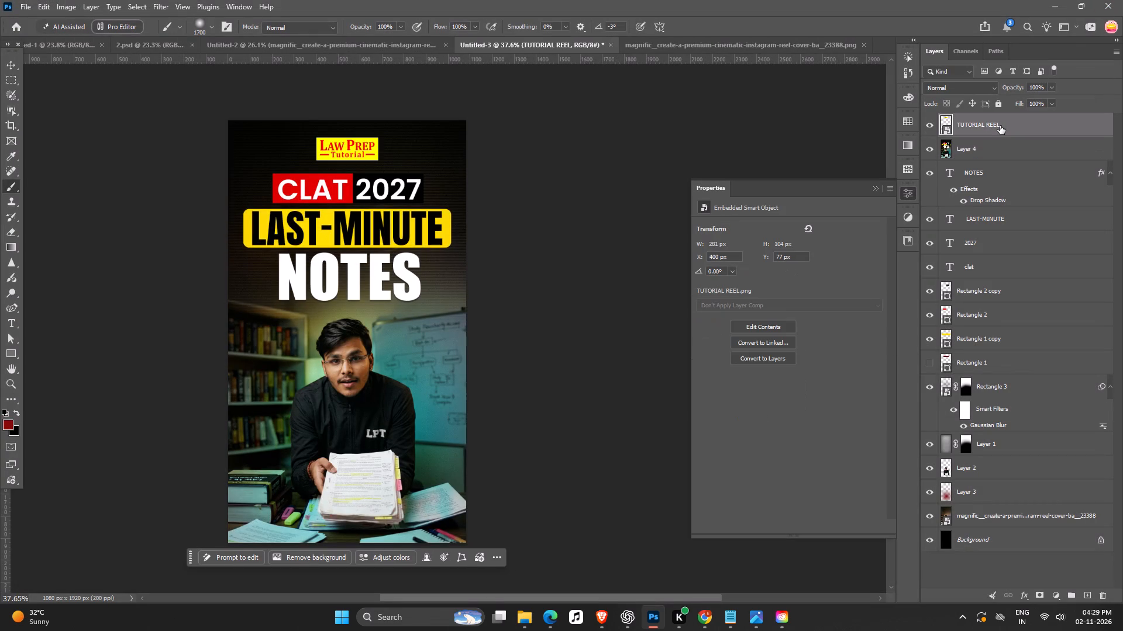
{"action": "key", "text": "ctrl+alt+shift+e"}
Select the whole canvas and copy its merged contents.
{"action": "key", "text": "ctrl+a"}
{"action": "key", "text": "ctrl+shift+c"}
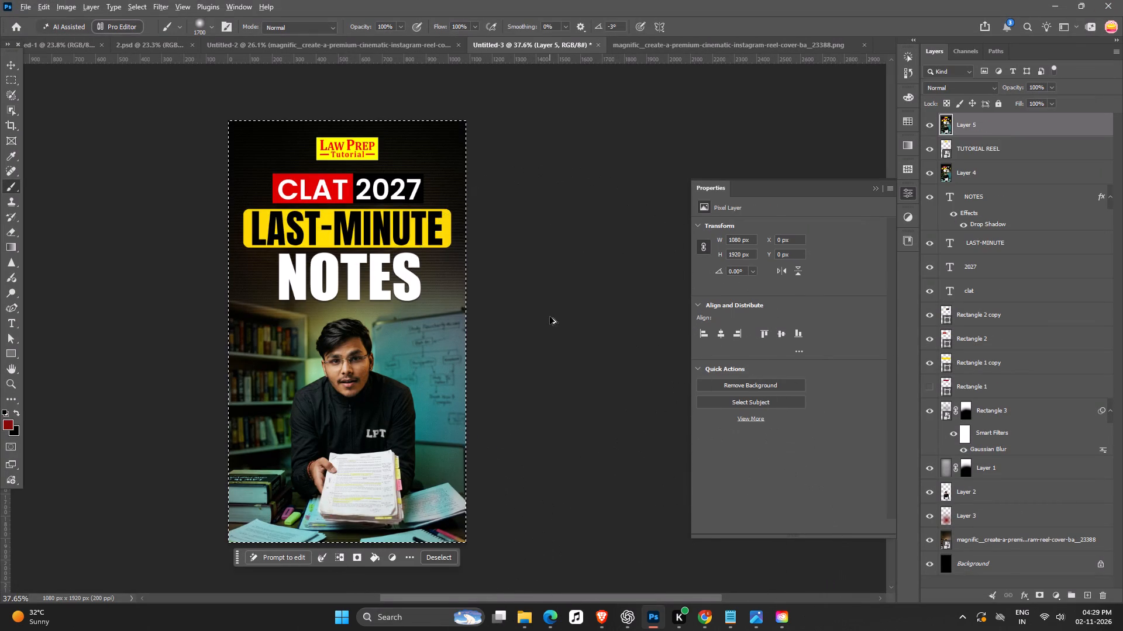
Export the cover as a JPG at the highest quality, named r4, in the 2-11 folder.
{"action": "key", "text": "ctrl+alt+shift+w"}
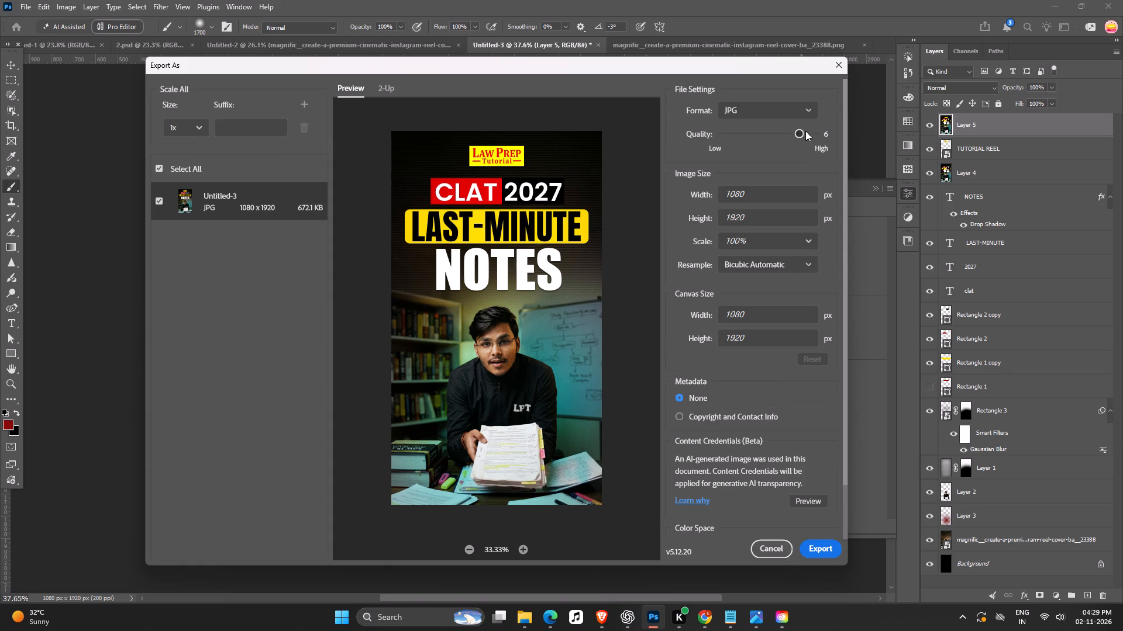
{"action": "left_click_drag", "start_coordinate": [797, 131], "coordinate": [857, 128]}
{"action": "left_click", "coordinate": [831, 545]}
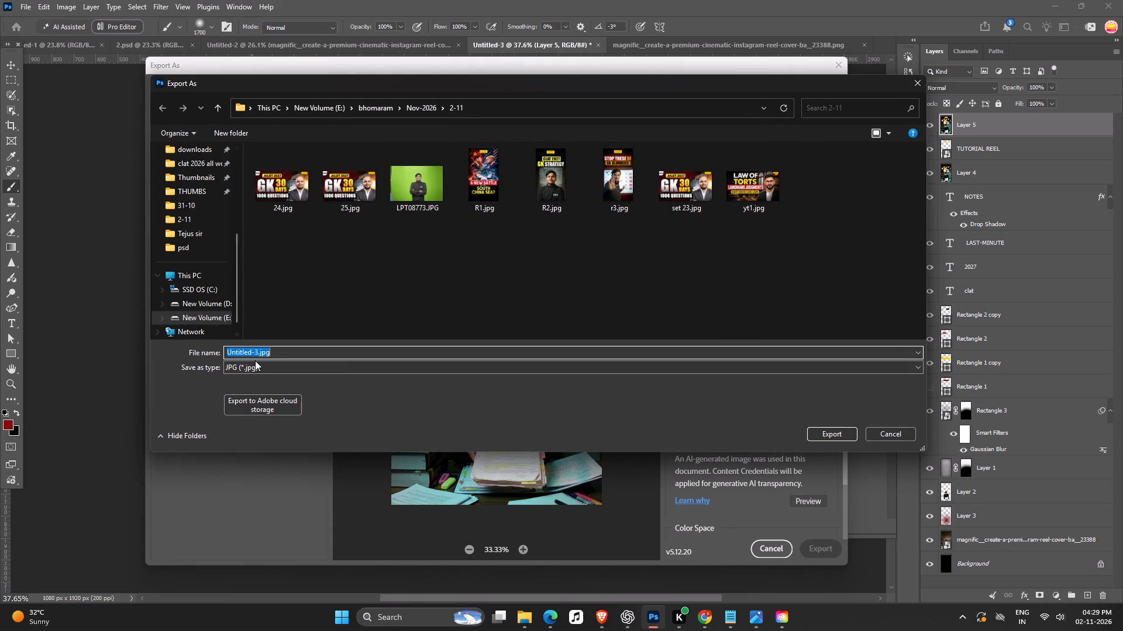
{"action": "left_click_drag", "start_coordinate": [259, 351], "coordinate": [190, 367]}
{"action": "key", "text": "BackSpace"}
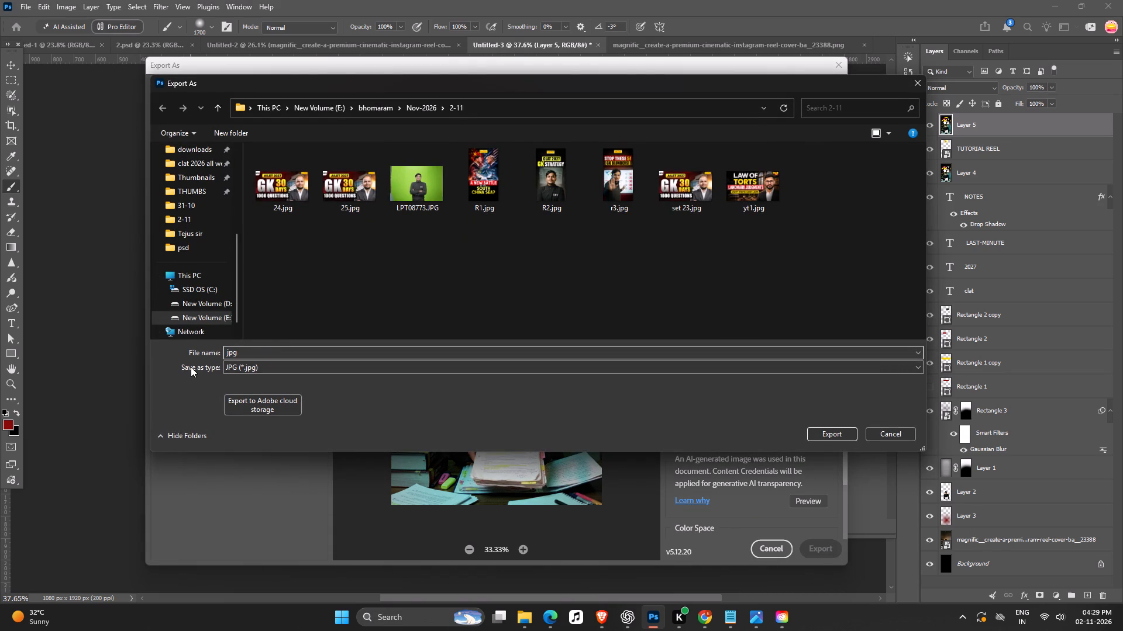
{"action": "type", "text": "r4"}
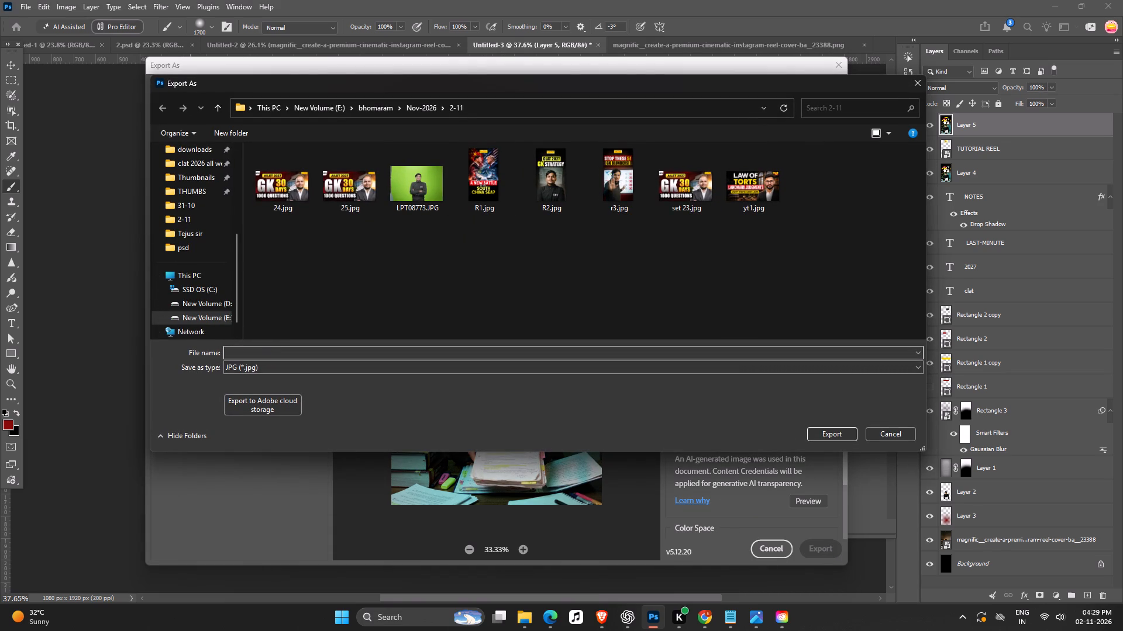
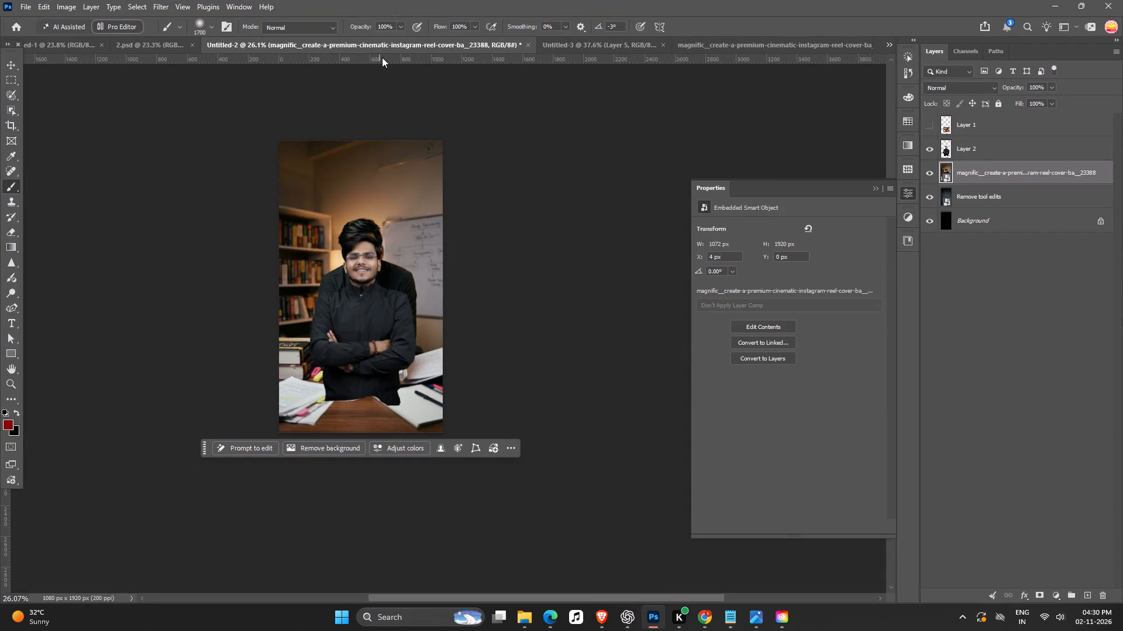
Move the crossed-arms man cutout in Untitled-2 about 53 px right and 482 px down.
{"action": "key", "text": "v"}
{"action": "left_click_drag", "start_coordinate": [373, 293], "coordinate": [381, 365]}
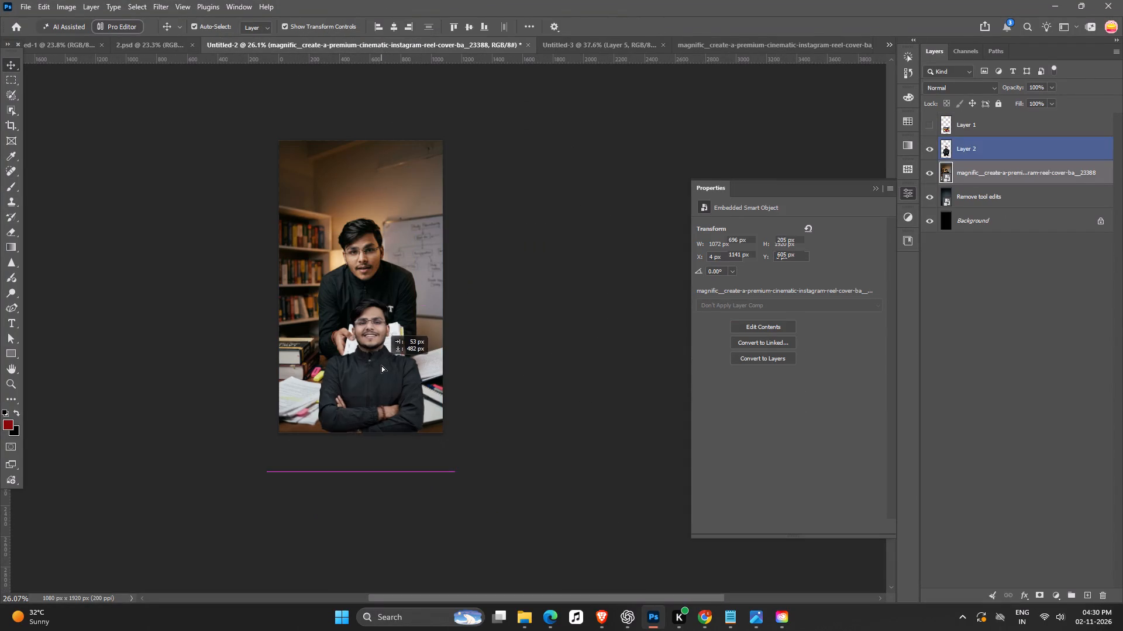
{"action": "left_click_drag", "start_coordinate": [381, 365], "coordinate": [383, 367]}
Close the Untitled-2 document without saving its changes.
{"action": "key", "text": "ctrl+w"}
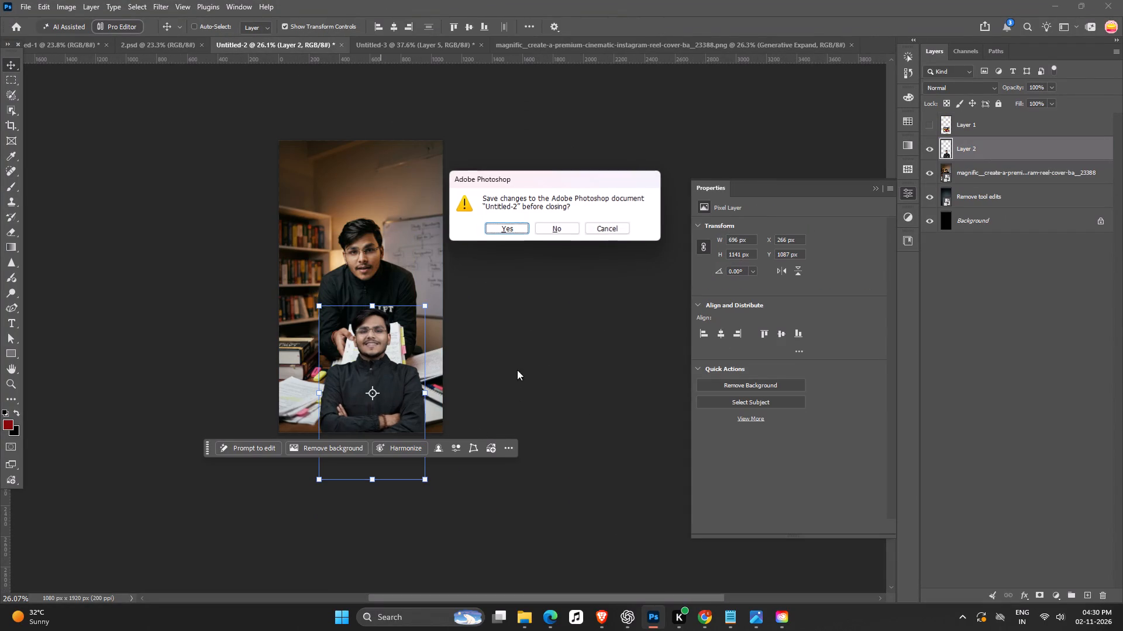
{"action": "left_click", "coordinate": [559, 224]}
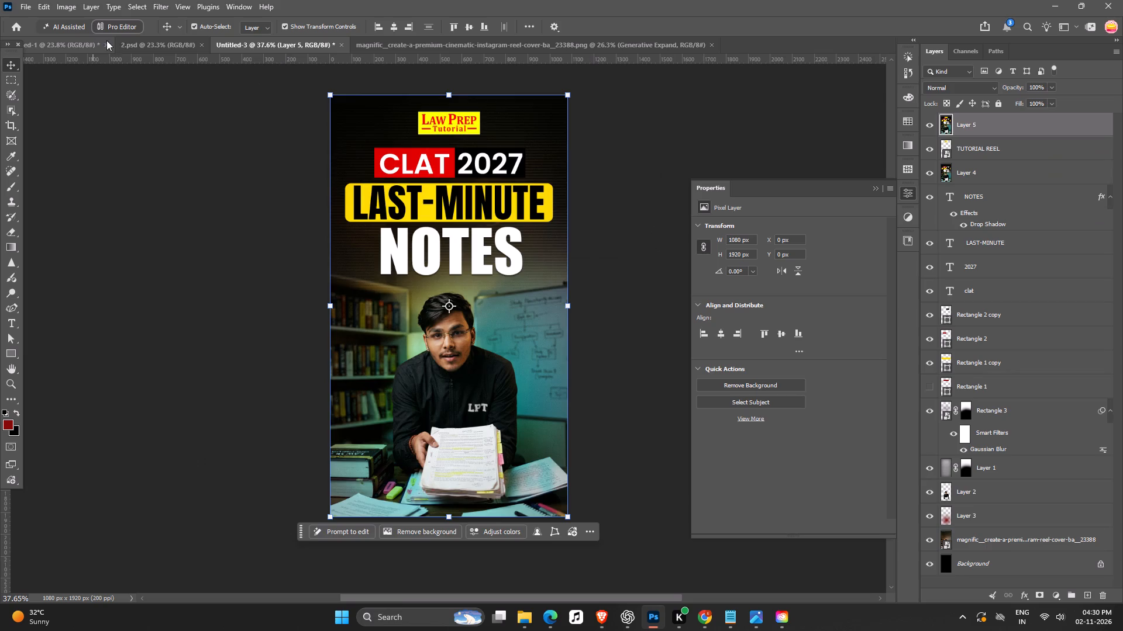
Switch to the CLAT 2027 GK STRATEGY cover document 2.psd, save it and close it.
{"action": "left_click", "coordinate": [128, 41]}
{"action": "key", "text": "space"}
{"action": "left_click_drag", "start_coordinate": [312, 260], "coordinate": [333, 263]}
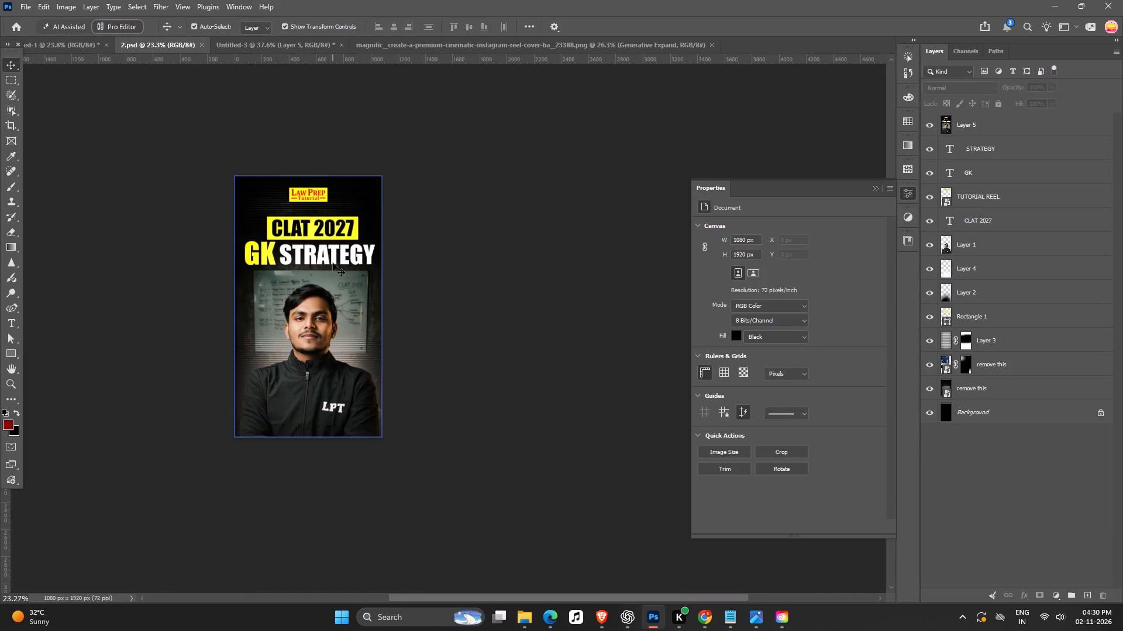
{"action": "key", "text": "ctrl+s"}
{"action": "key", "text": "ctrl+w"}
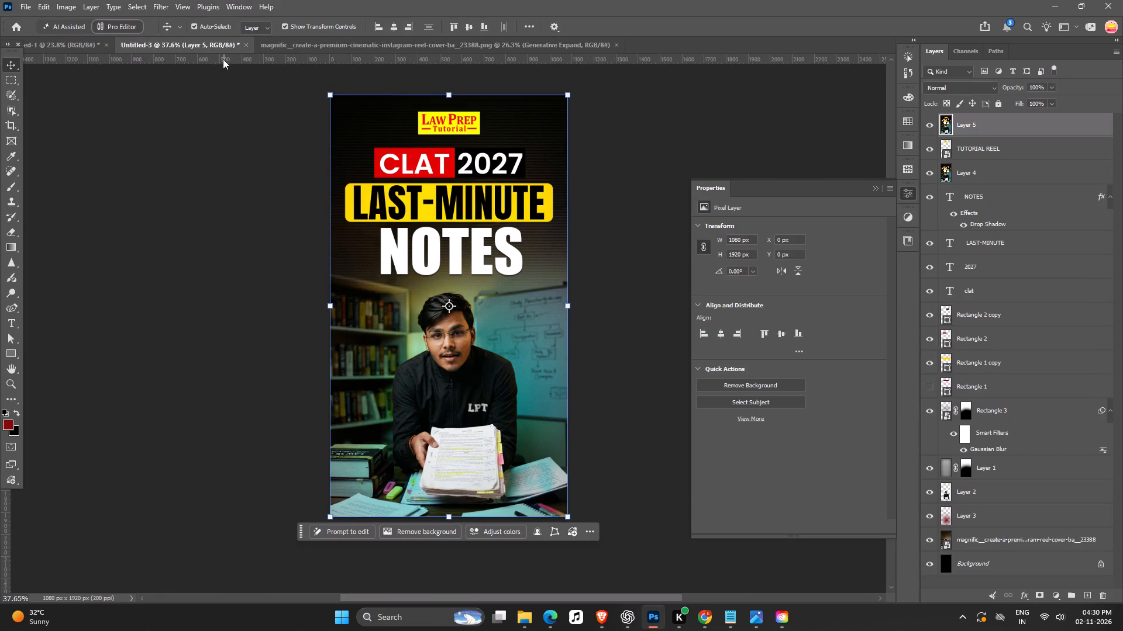
Close the generatively expanded portrait PNG document.
{"action": "left_click", "coordinate": [308, 41]}
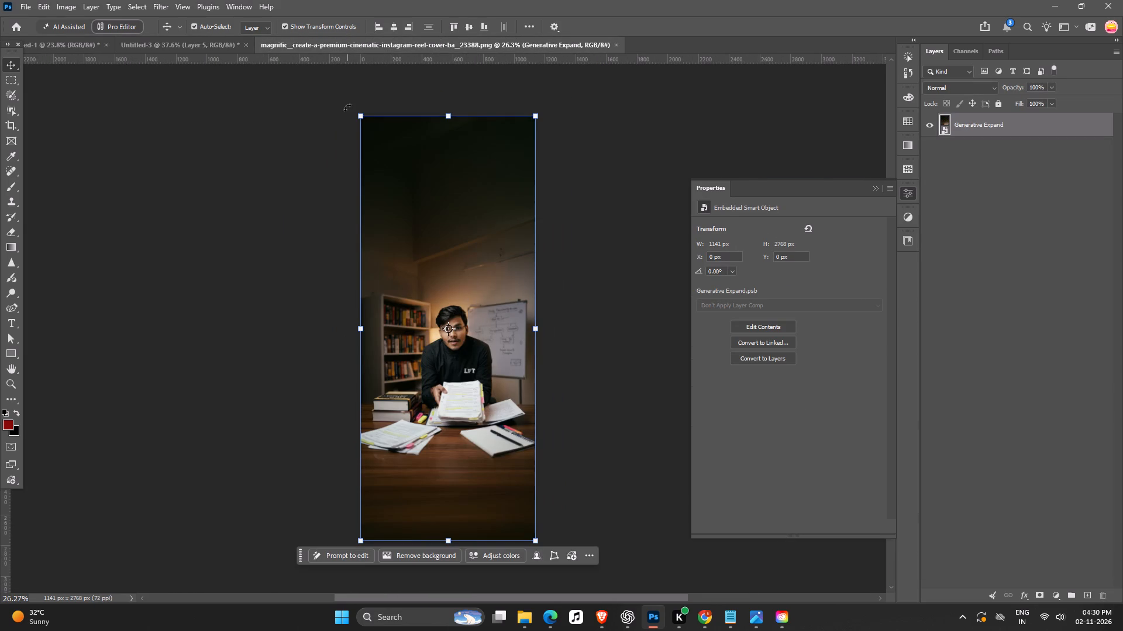
{"action": "key", "text": "ctrl+w"}
Check the Untitled-1 whiteboard portrait document, then return to the LAST-MINUTE NOTES cover in Untitled-3 with its merged top layer selected.
{"action": "left_click", "coordinate": [82, 49]}
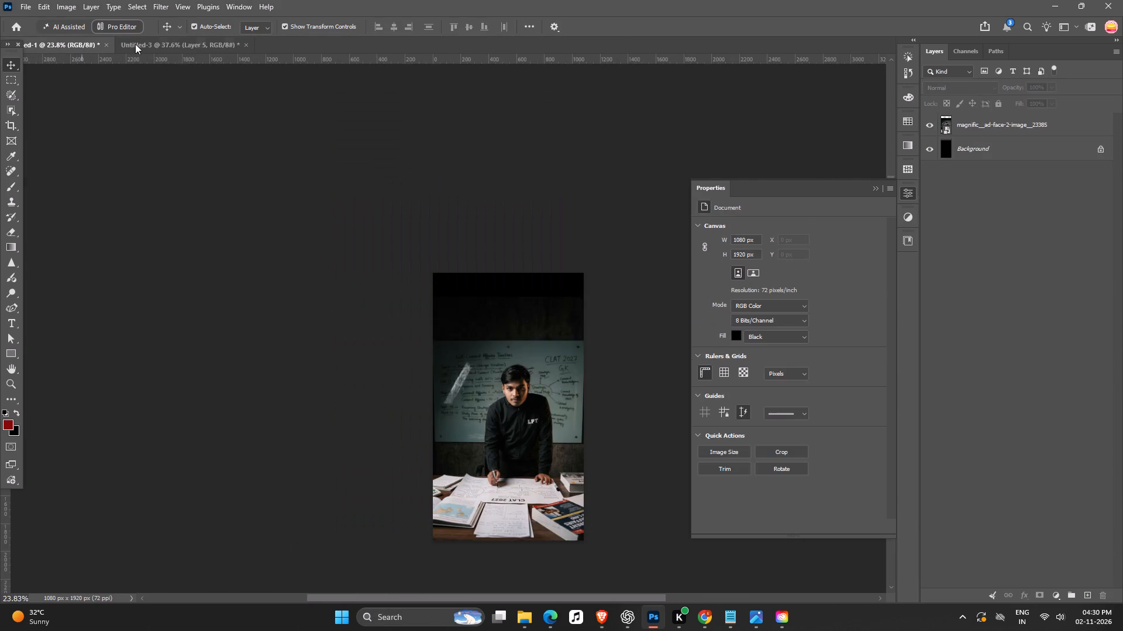
{"action": "left_click", "coordinate": [156, 37]}
{"action": "left_click", "coordinate": [458, 319]}
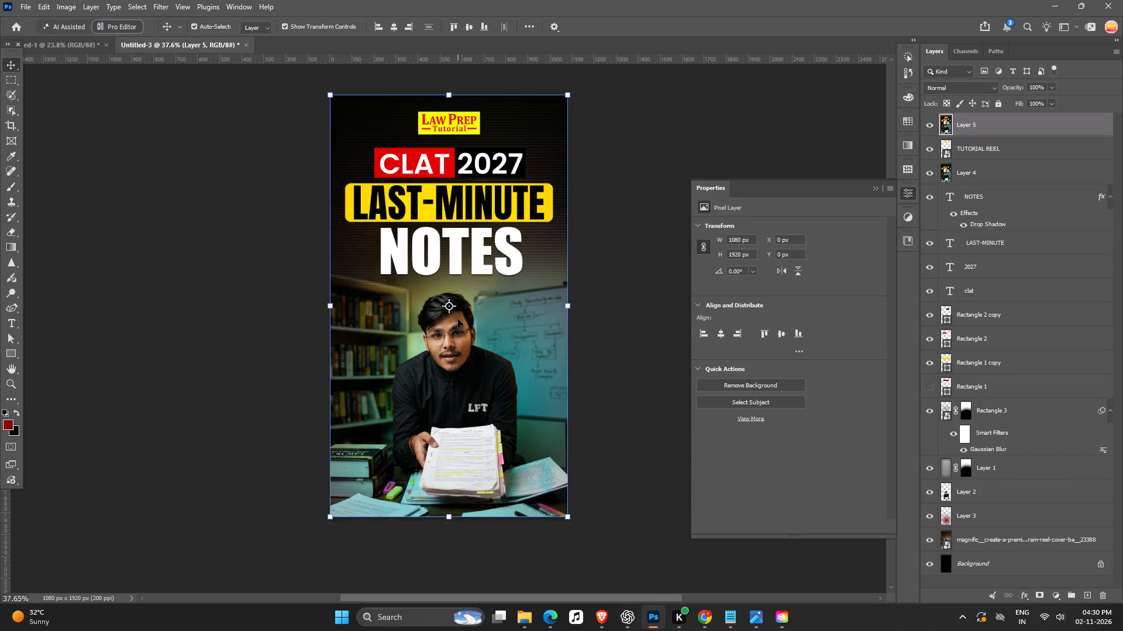